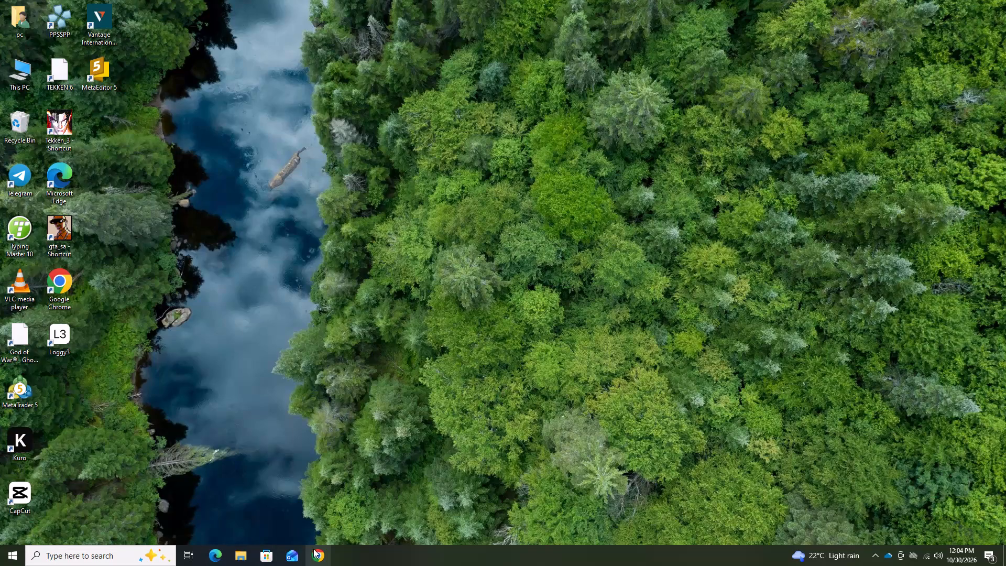
# Launch the Kuro application from its desktop shortcut.
pyautogui.tripleClick(26, 438)
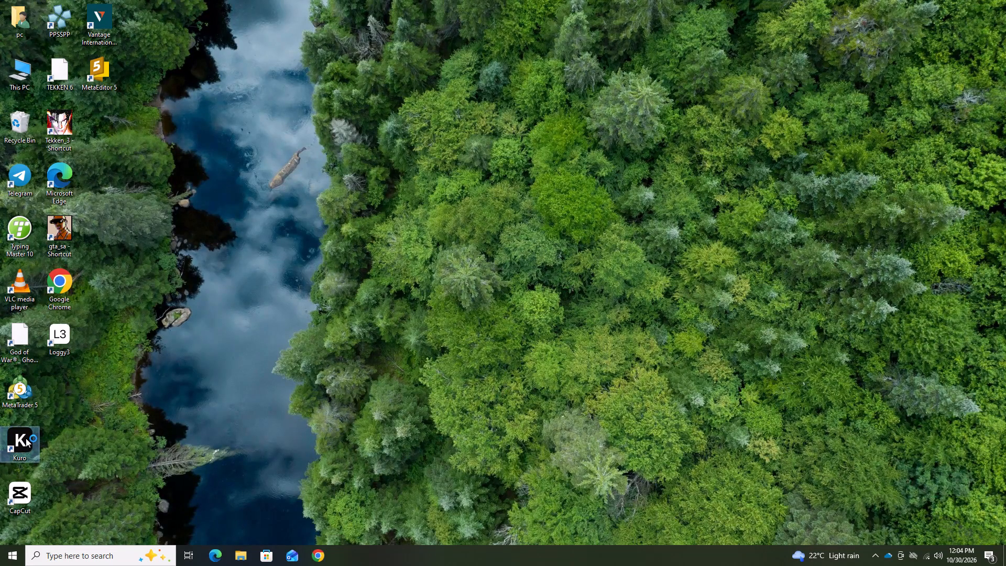
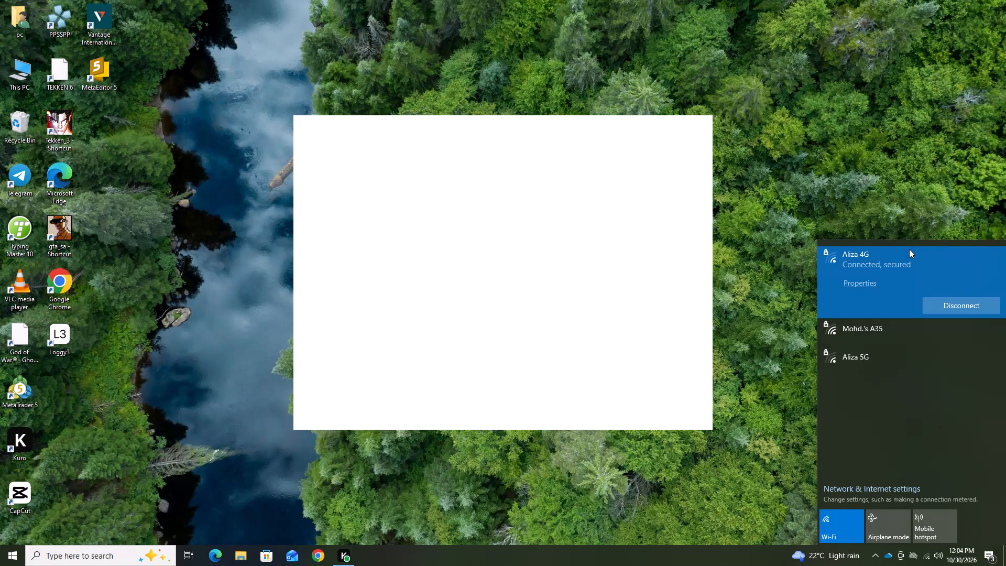
# Check the Wi-Fi connection status in the list of available networks.
pyautogui.click(865, 172)
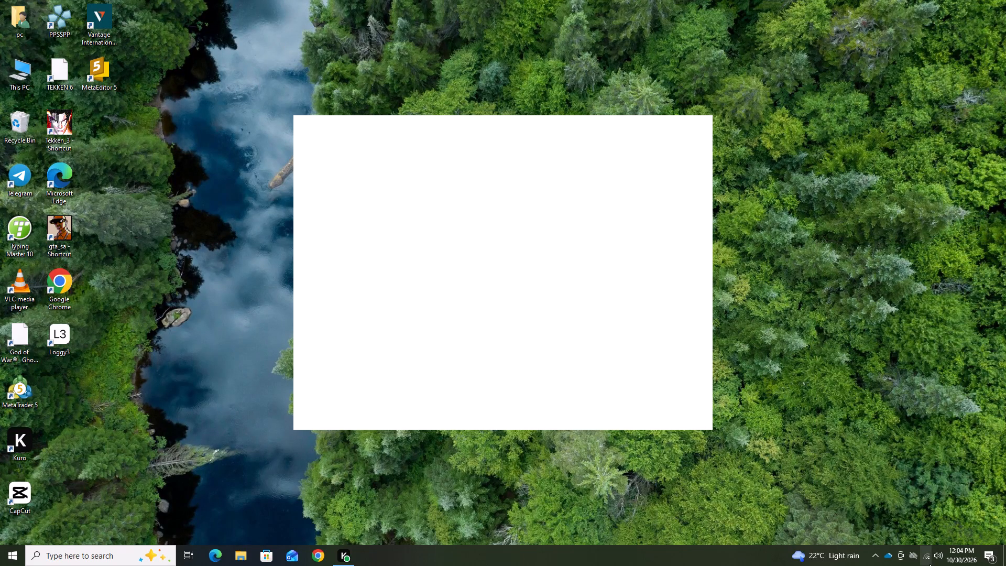
pyautogui.click(928, 564)
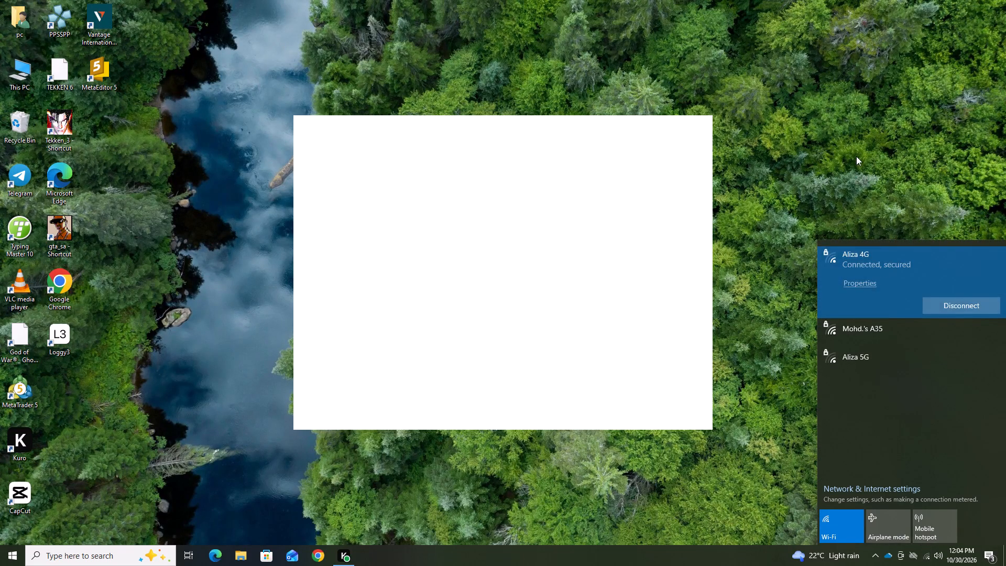
pyautogui.rightClick(857, 149)
pyautogui.rightClick(858, 149)
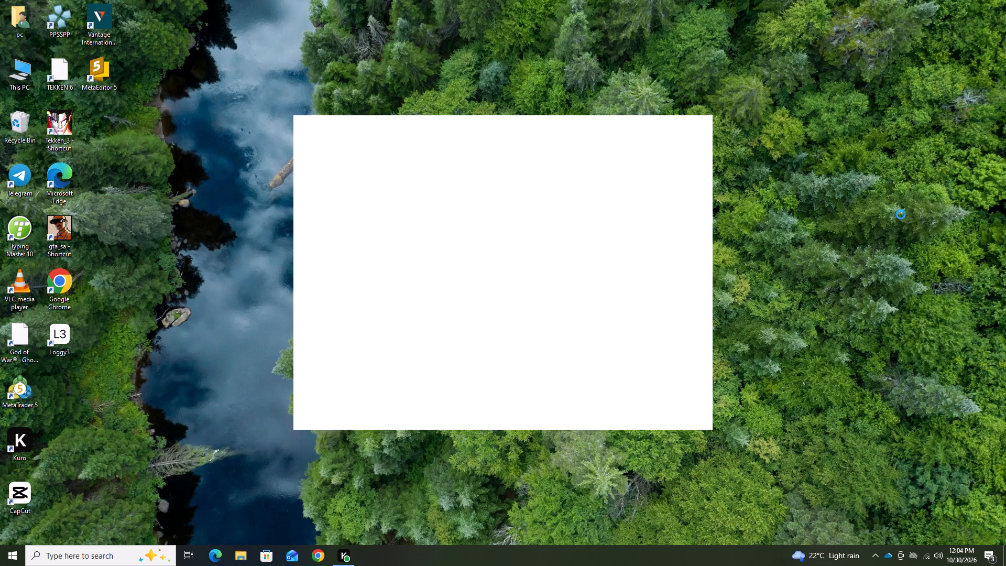
pyautogui.click(926, 565)
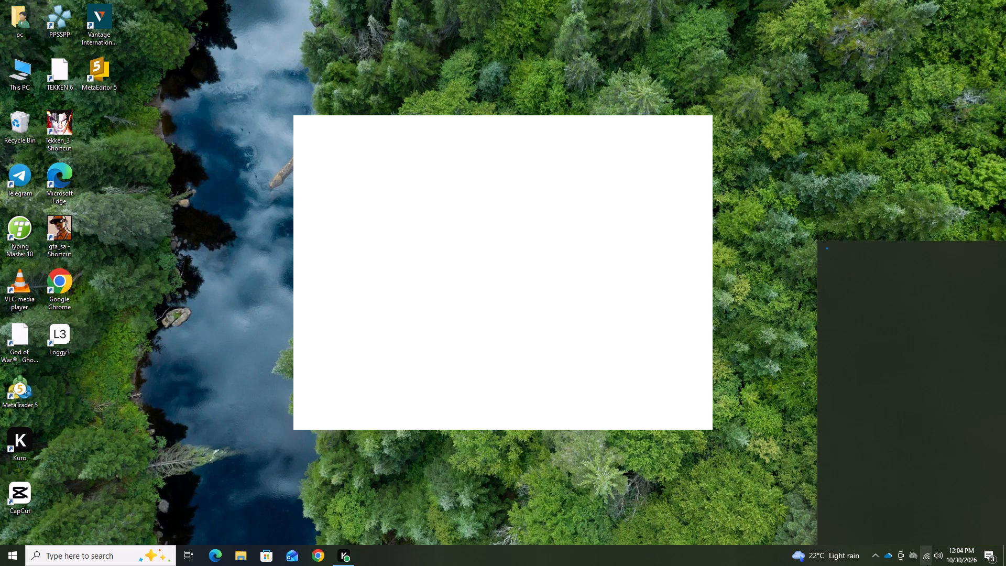
pyautogui.click(767, 292)
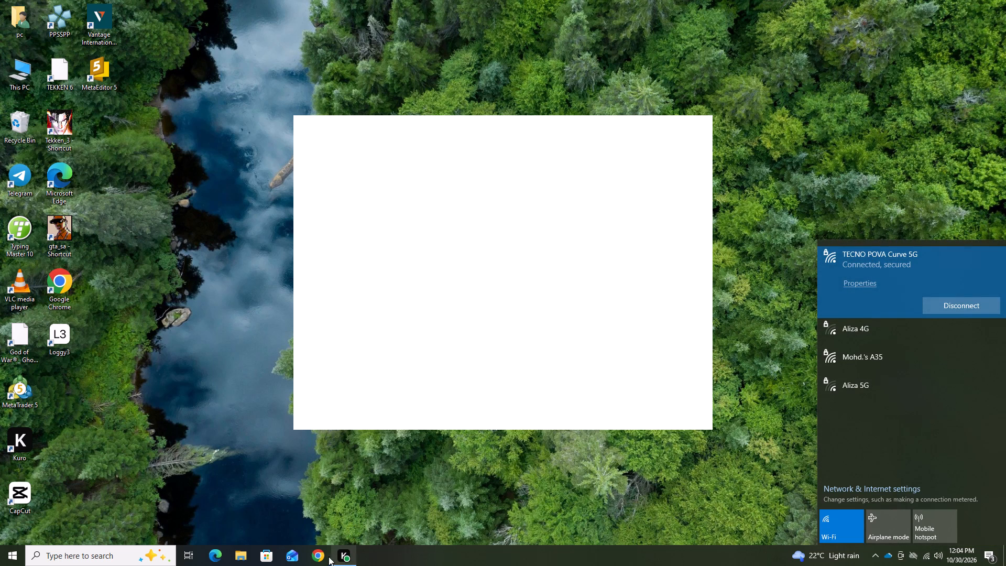
# Launch Google Chrome and open the TradingView site from its new-tab shortcut.
pyautogui.doubleClick(312, 558)
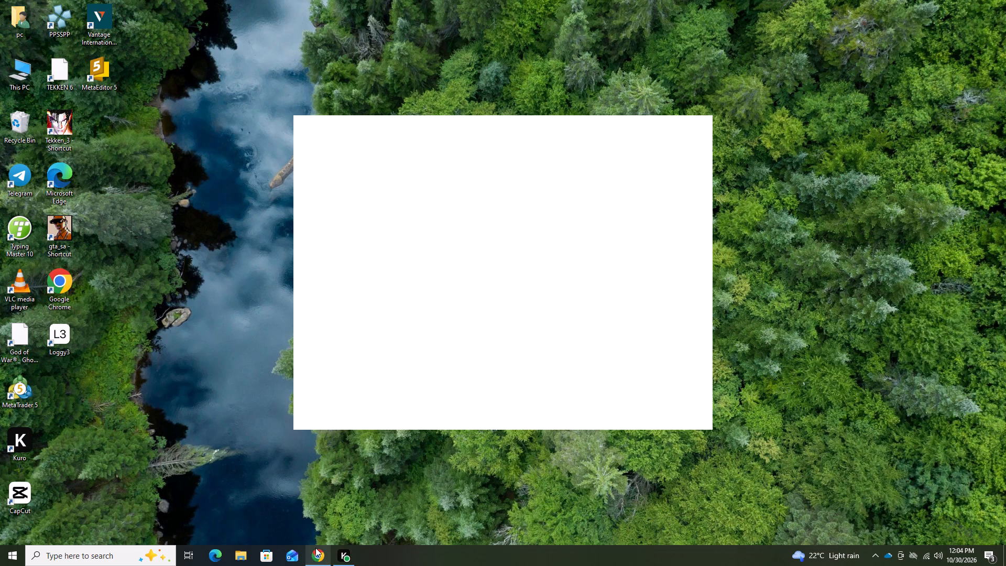
pyautogui.click(508, 34)
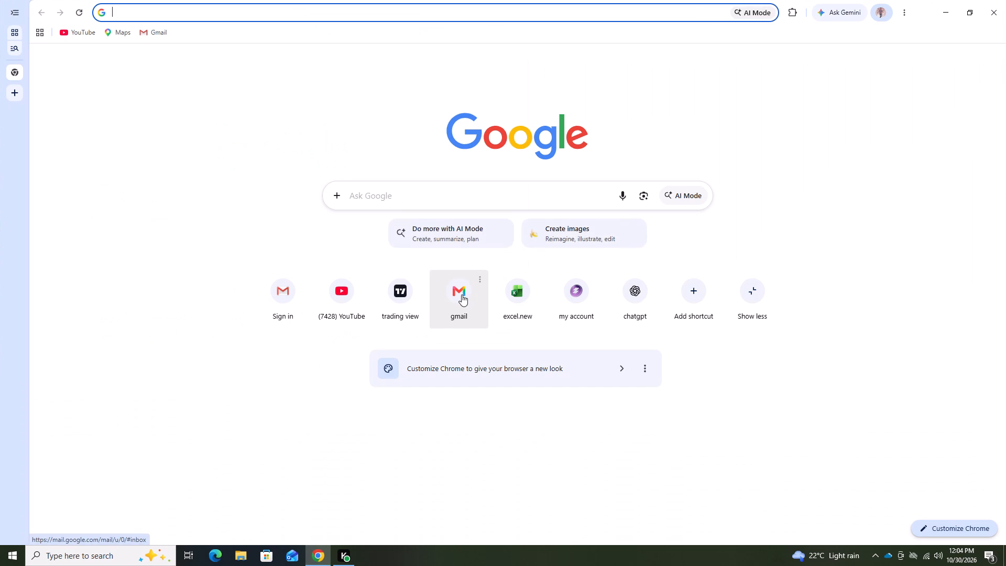
pyautogui.doubleClick(404, 285)
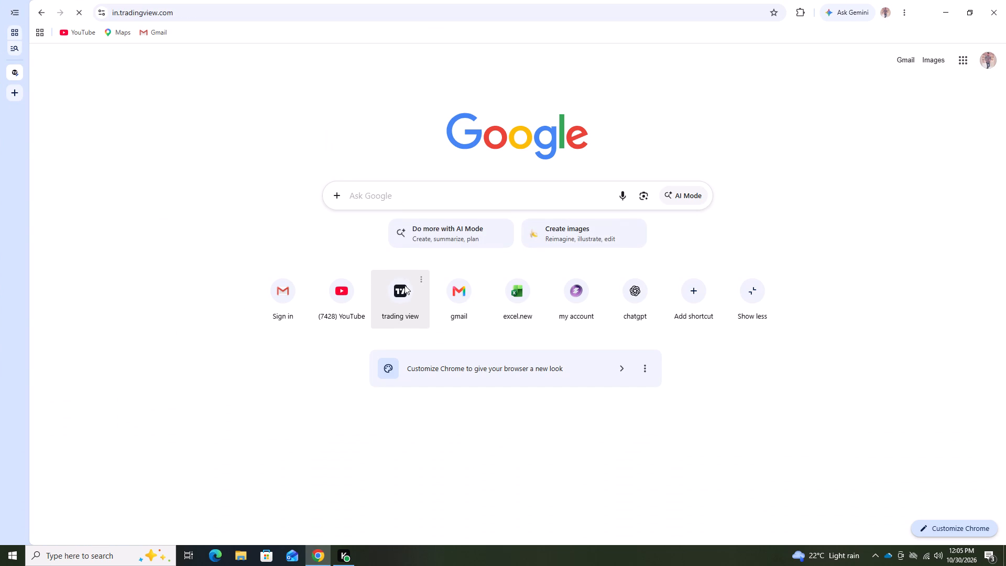
pyautogui.doubleClick(403, 285)
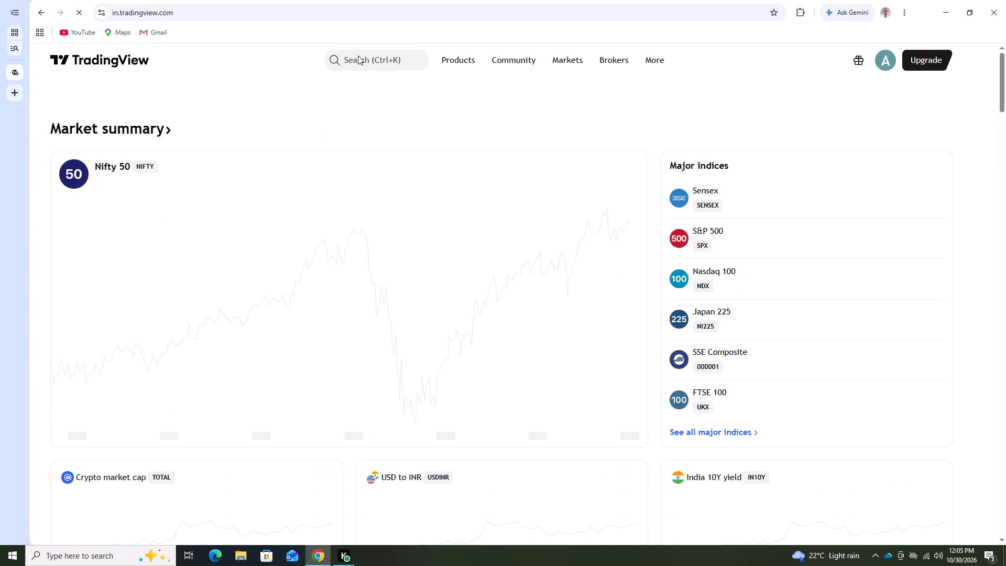
# Open the symbol search on the TradingView home page.
pyautogui.tripleClick(358, 55)
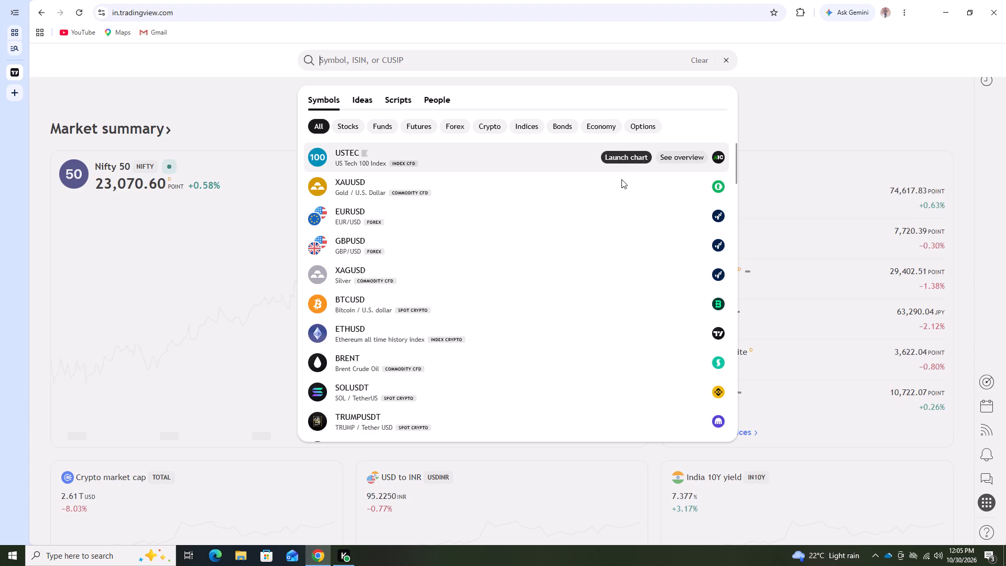
# Launch the full chart for USTEC, the US Tech 100 Index, from the symbol search results.
pyautogui.click(630, 158)
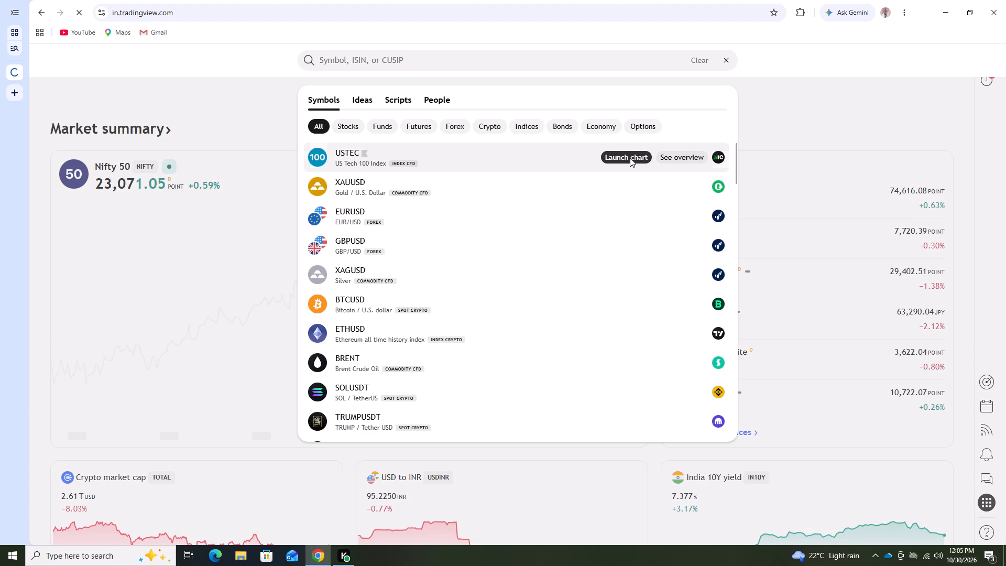
pyautogui.doubleClick(630, 158)
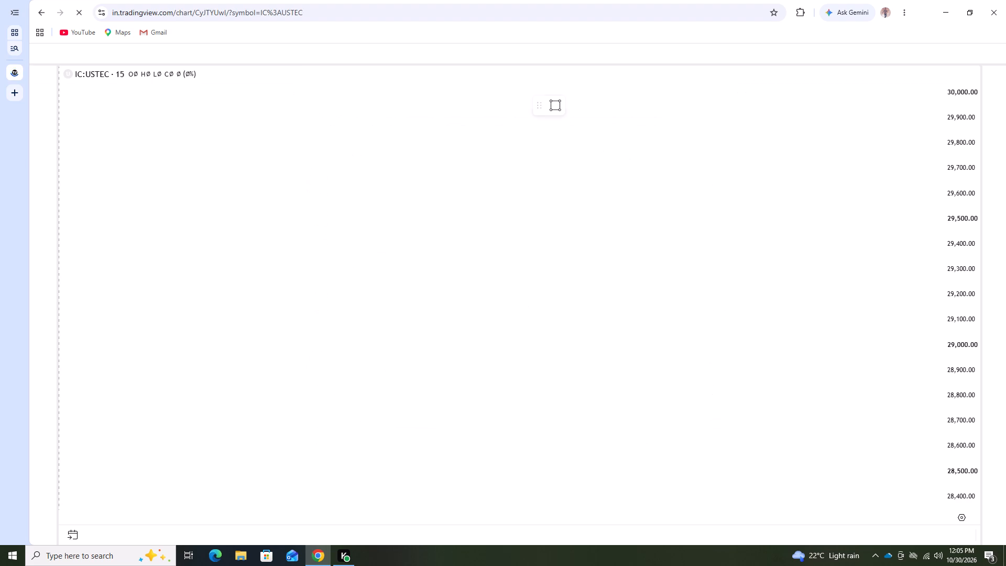
# Delete the short position drawing at the most recent candles on the 15-minute US Tech 100 chart.
pyautogui.scroll(3, 775, 370)
pyautogui.moveTo(748, 383); pyautogui.dragTo(595, 350)
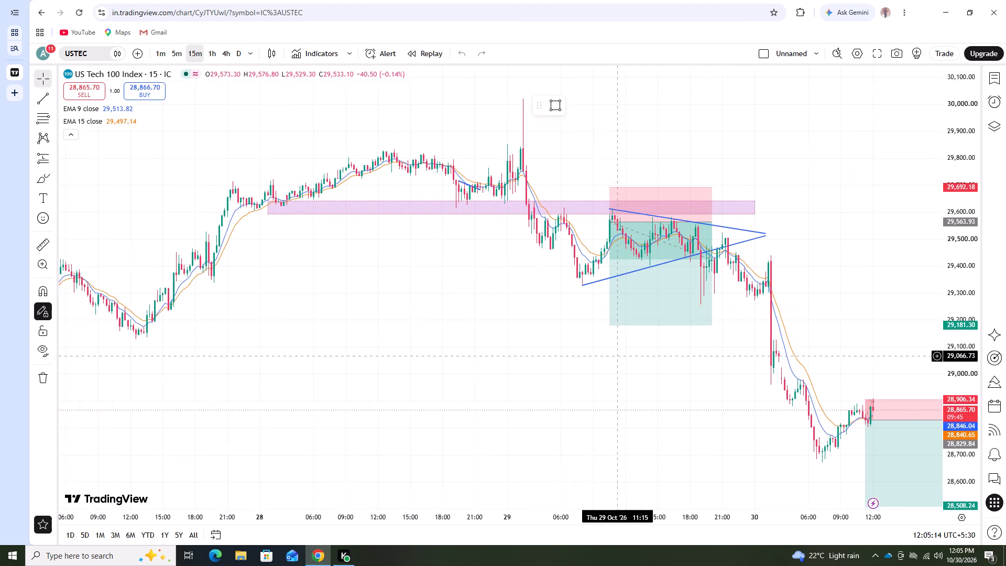
pyautogui.moveTo(595, 350); pyautogui.dragTo(484, 310)
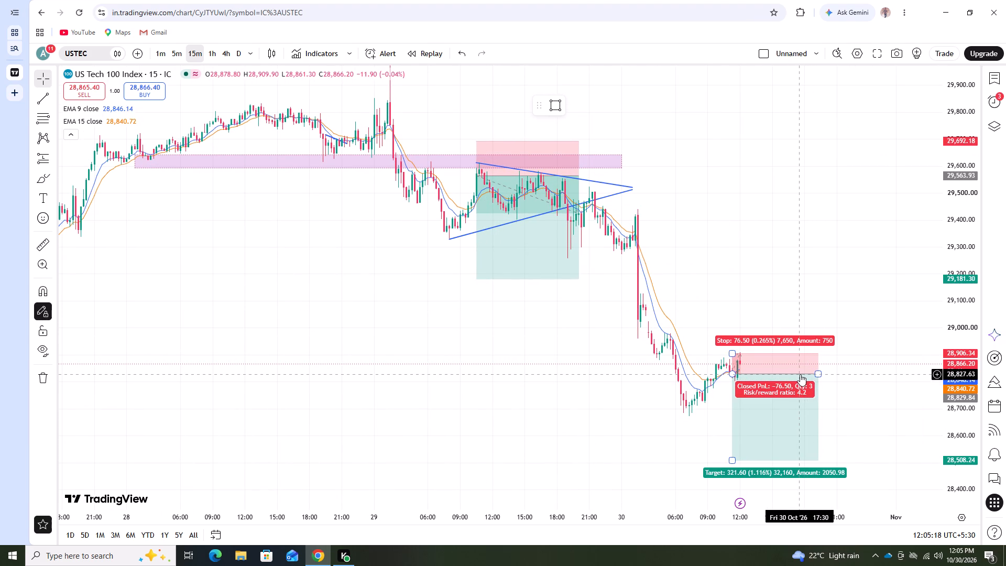
pyautogui.moveTo(800, 374); pyautogui.dragTo(800, 364)
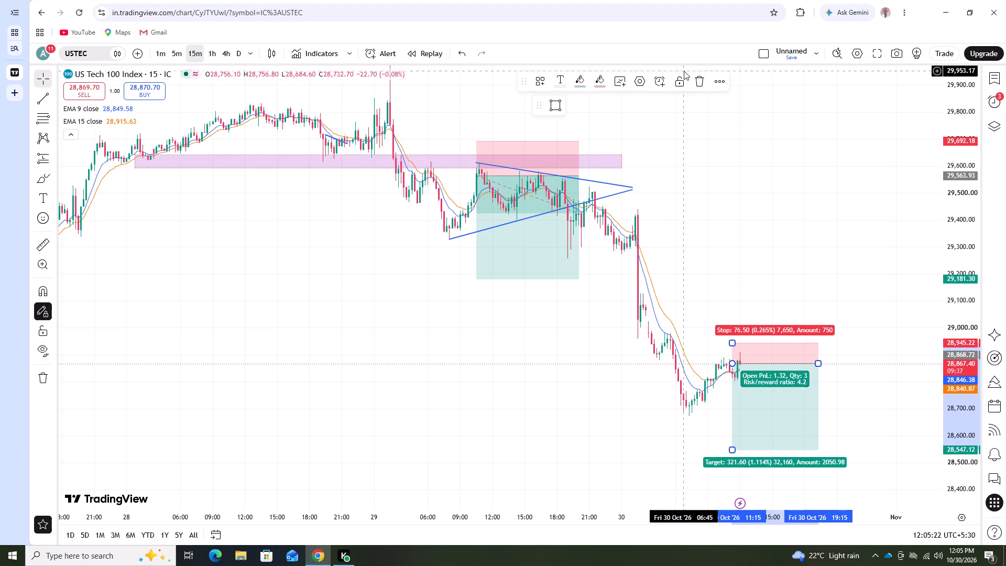
pyautogui.click(702, 83)
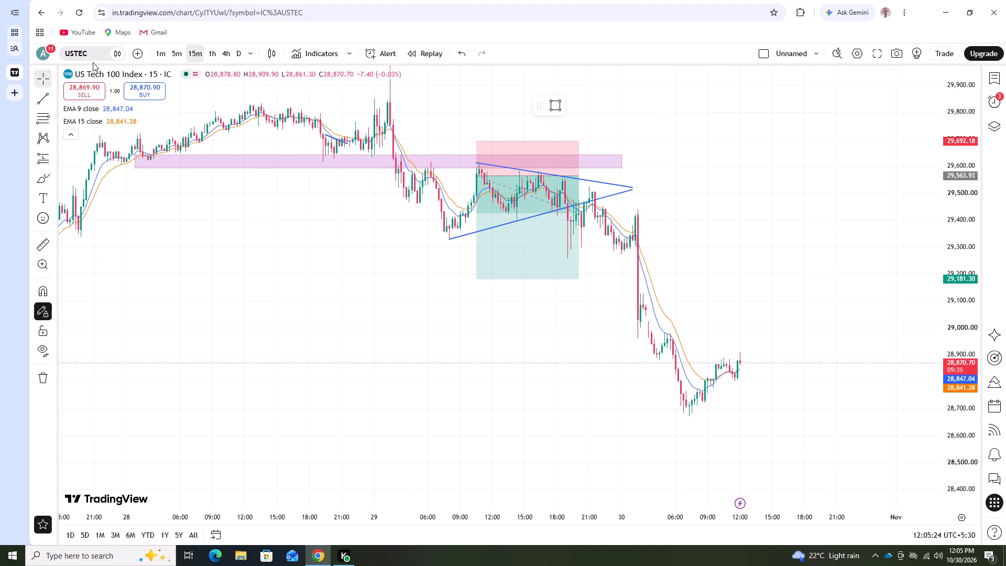
# Switch the chart symbol to XAUUSD, Gold Spot / U.S. Dollar.
pyautogui.click(81, 51)
pyautogui.click(697, 128)
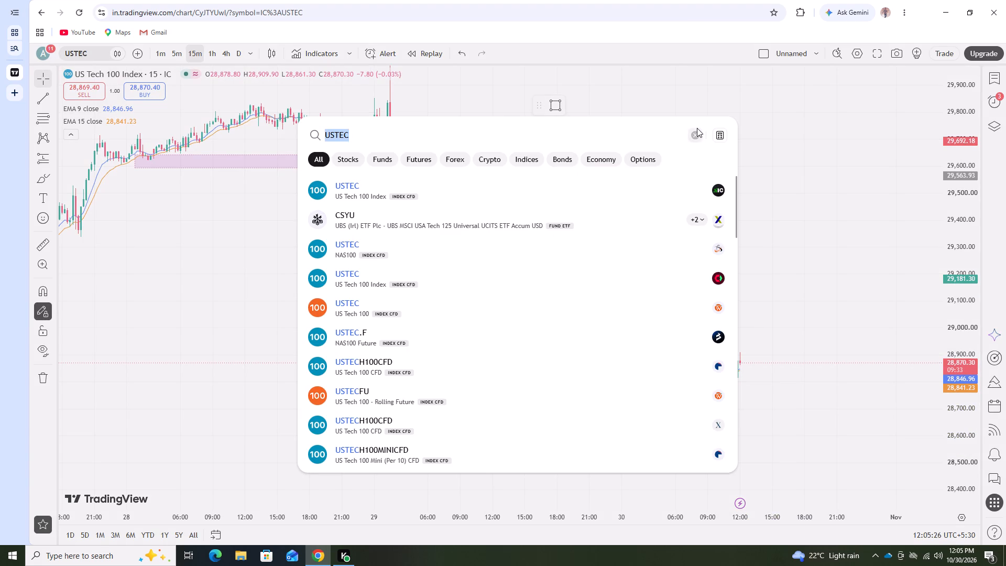
pyautogui.click(597, 220)
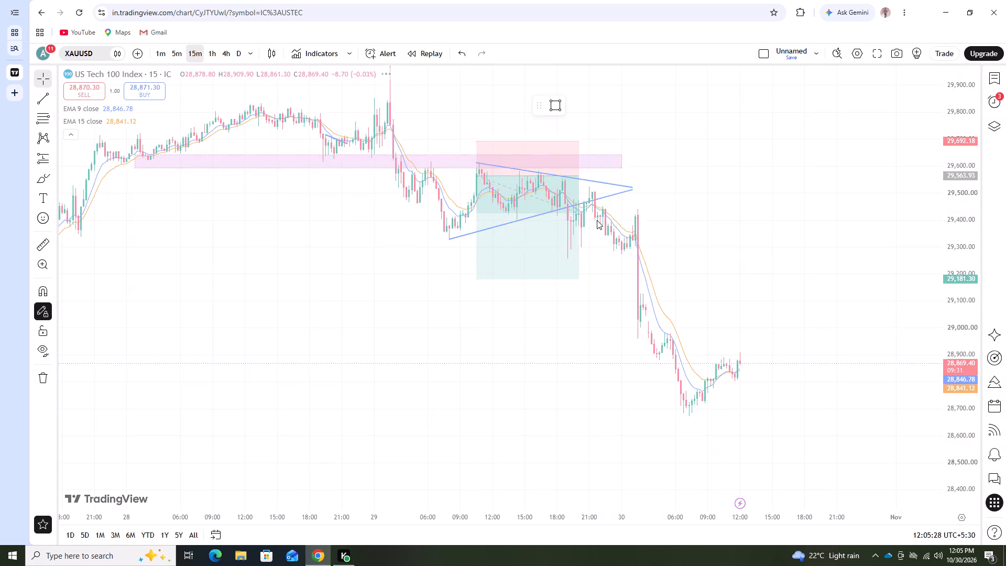
# Examine gold's 15-minute price action against the three purple zones and the descending blue channel.
pyautogui.scroll(-2, 972, 307)
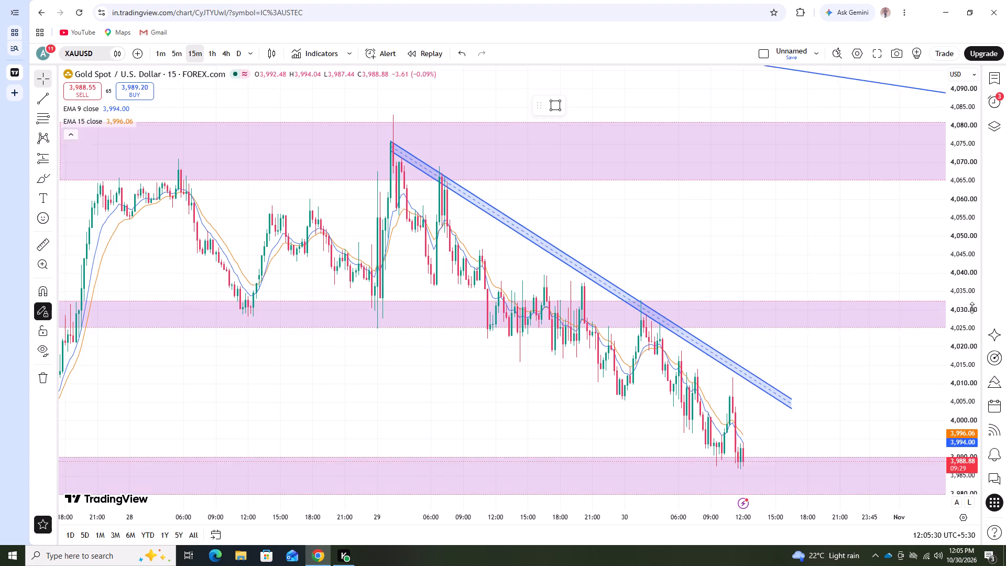
pyautogui.scroll(-8, 972, 308)
pyautogui.moveTo(916, 388); pyautogui.dragTo(938, 344)
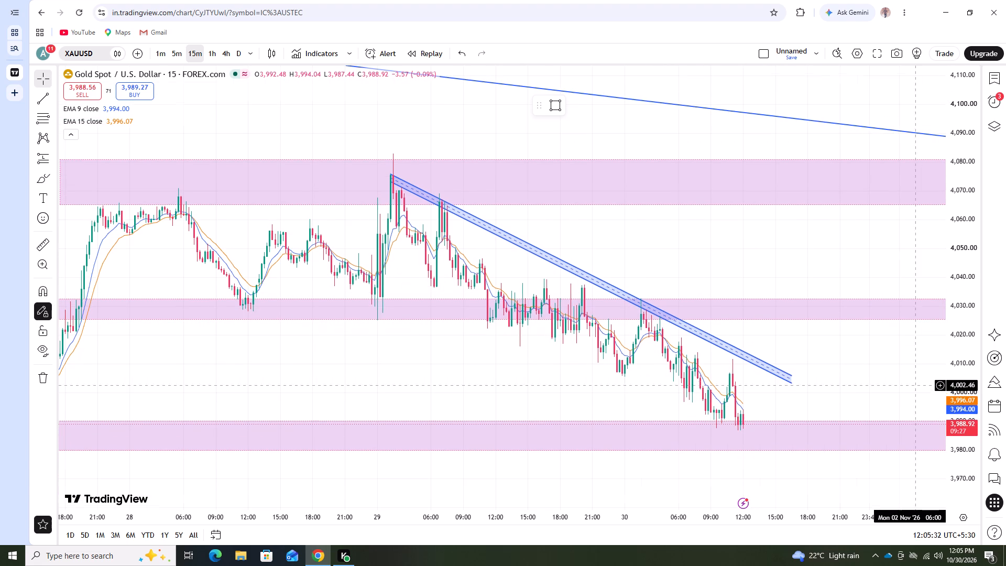
pyautogui.moveTo(938, 344); pyautogui.dragTo(942, 334)
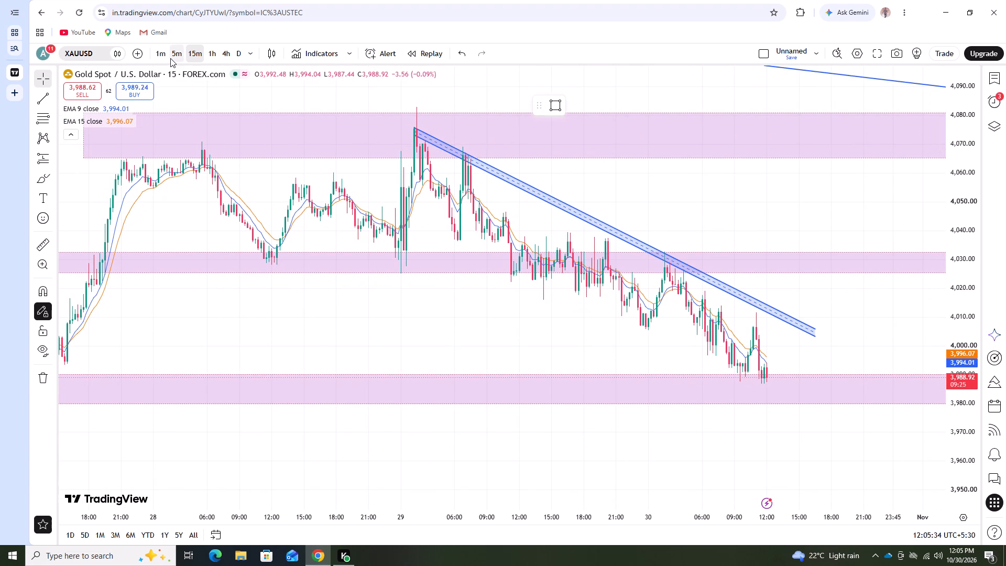
pyautogui.scroll(-5, 662, 323)
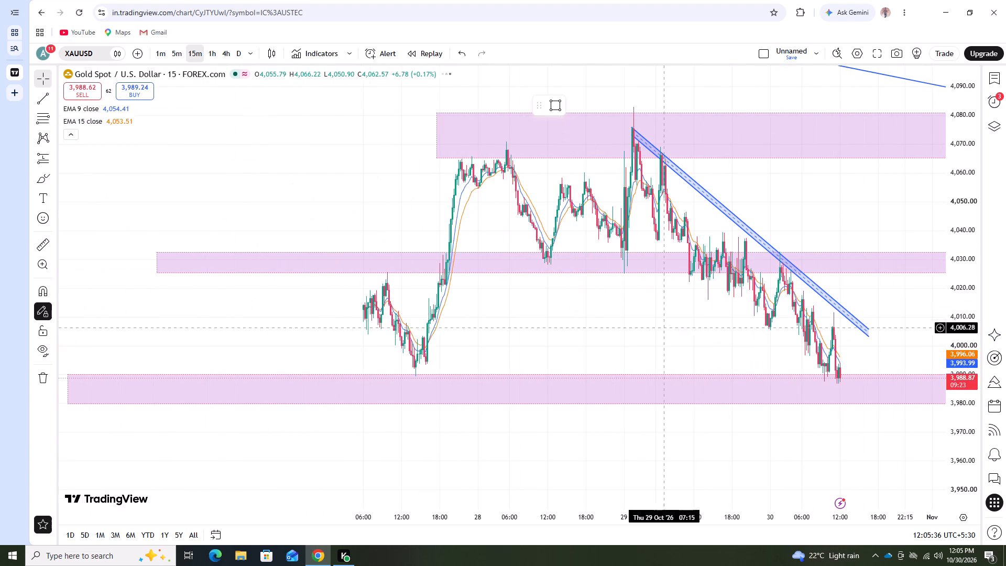
pyautogui.moveTo(705, 426); pyautogui.dragTo(719, 391)
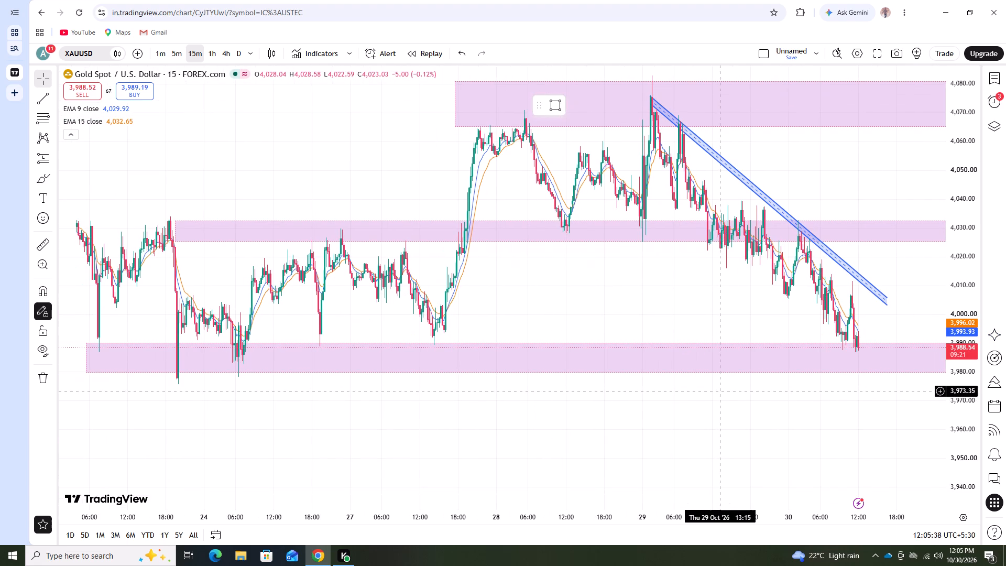
pyautogui.moveTo(719, 391); pyautogui.dragTo(728, 372)
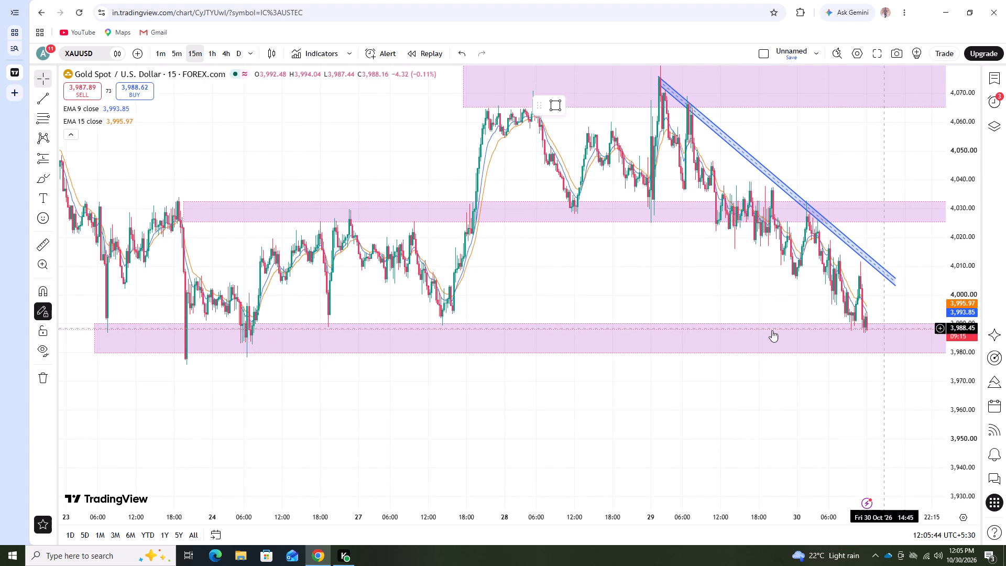
pyautogui.scroll(2, 779, 323)
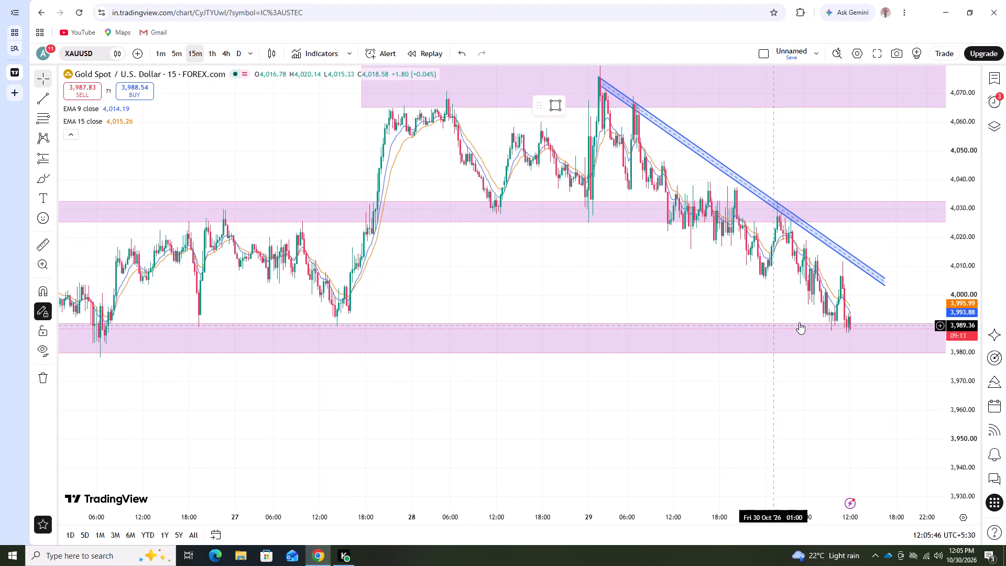
pyautogui.scroll(2, 797, 285)
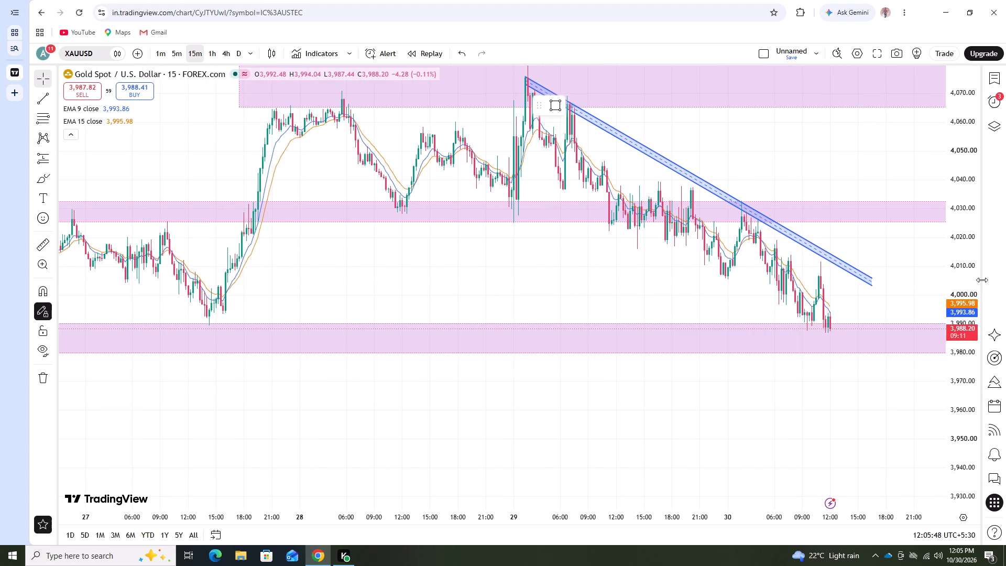
pyautogui.scroll(18, 972, 281)
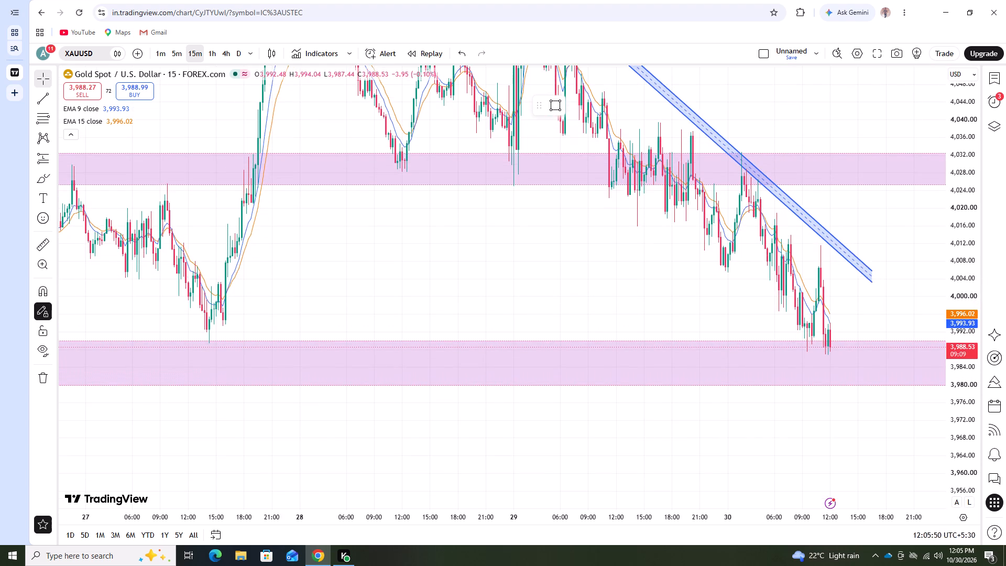
pyautogui.scroll(2, 909, 276)
pyautogui.moveTo(900, 300); pyautogui.dragTo(907, 282)
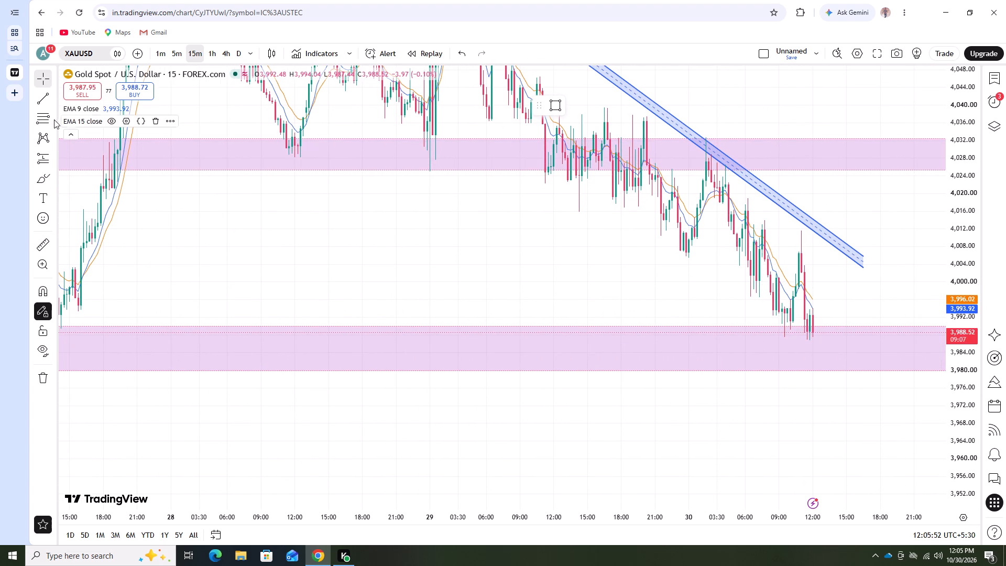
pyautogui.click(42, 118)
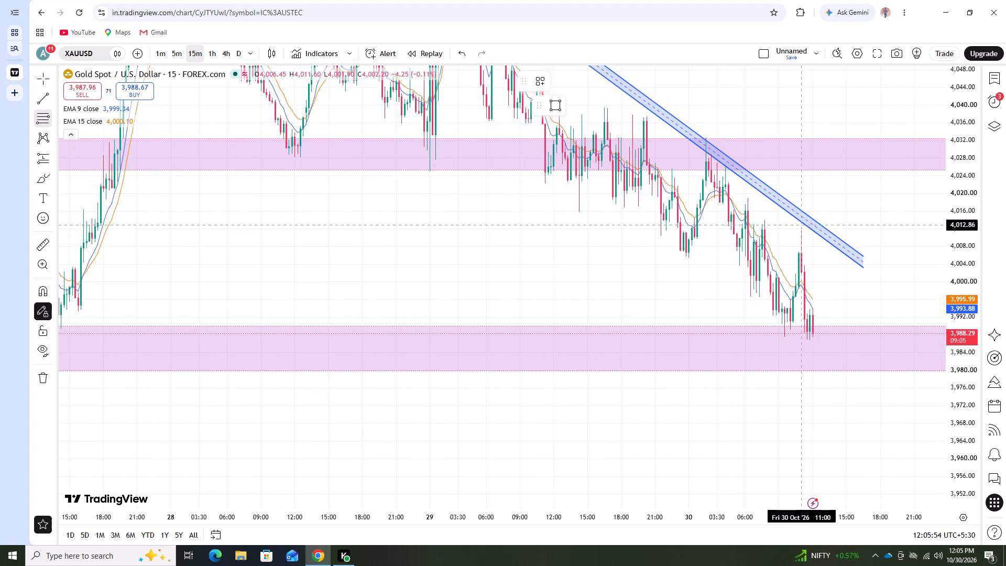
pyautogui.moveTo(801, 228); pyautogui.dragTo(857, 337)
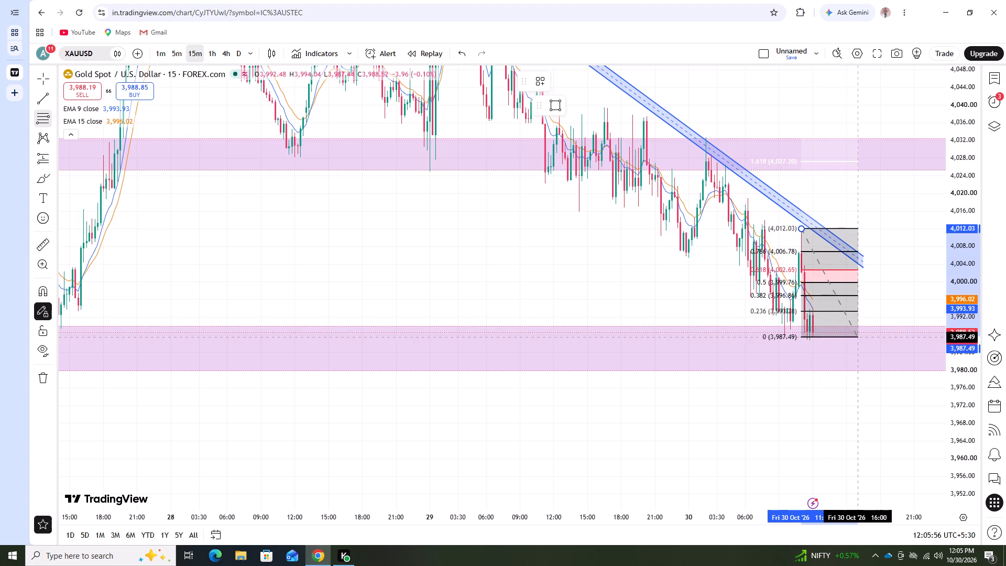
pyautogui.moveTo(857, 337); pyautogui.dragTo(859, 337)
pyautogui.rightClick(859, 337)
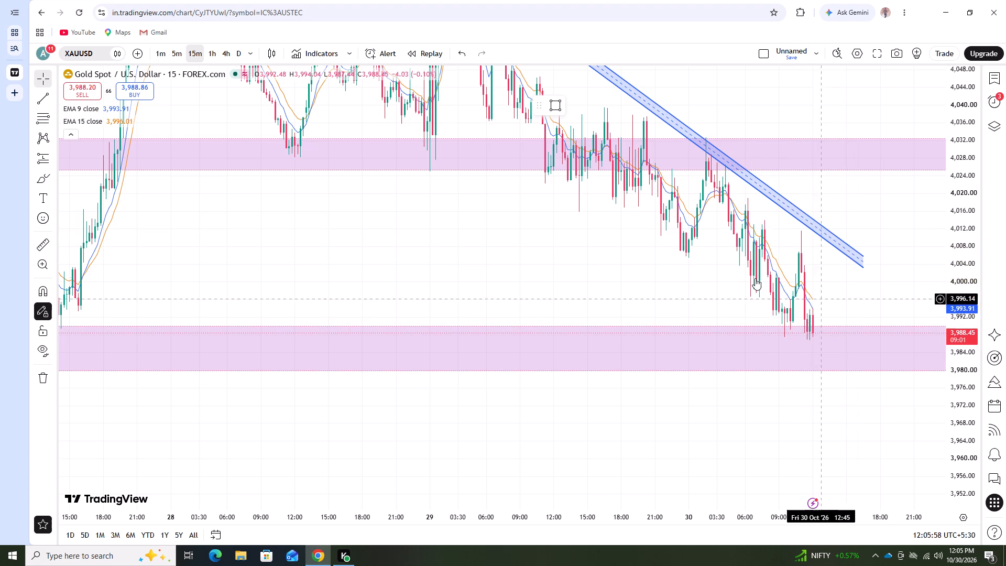
# Switch the gold chart to the 5-minute timeframe and examine recent candles around the lowest purple zone.
pyautogui.scroll(-4, 962, 290)
pyautogui.scroll(-3, 829, 286)
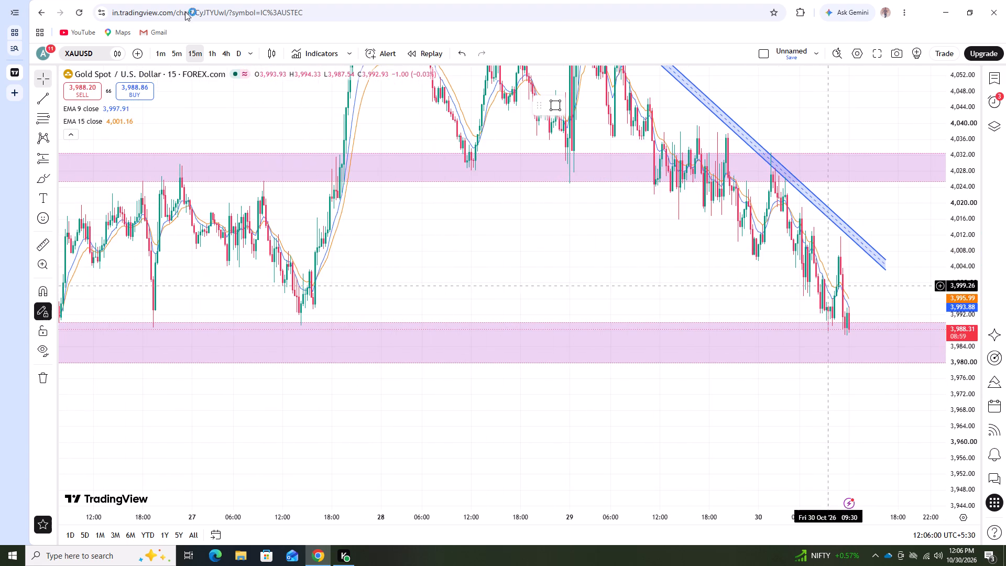
pyautogui.click(170, 49)
pyautogui.scroll(2, 545, 296)
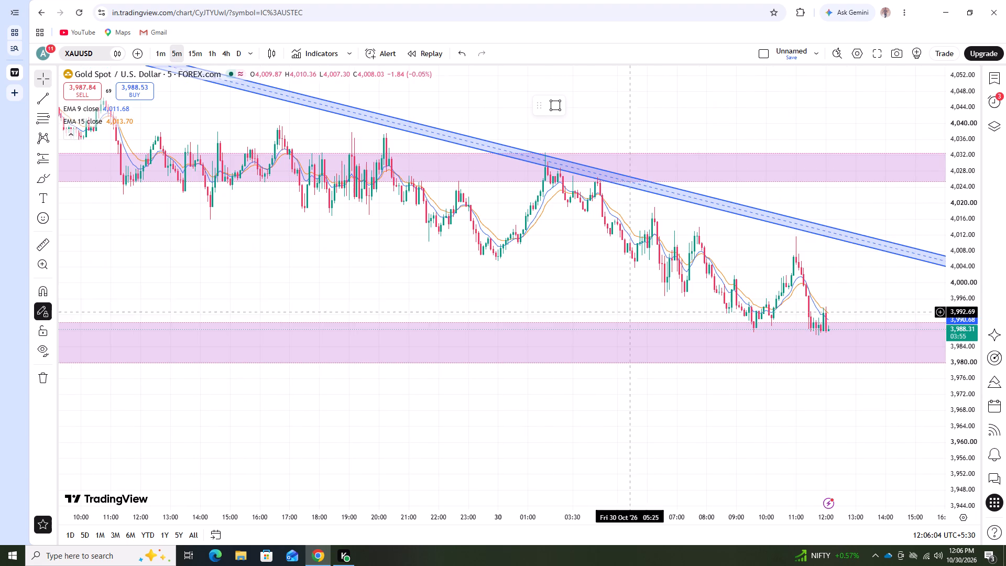
pyautogui.scroll(3, 957, 299)
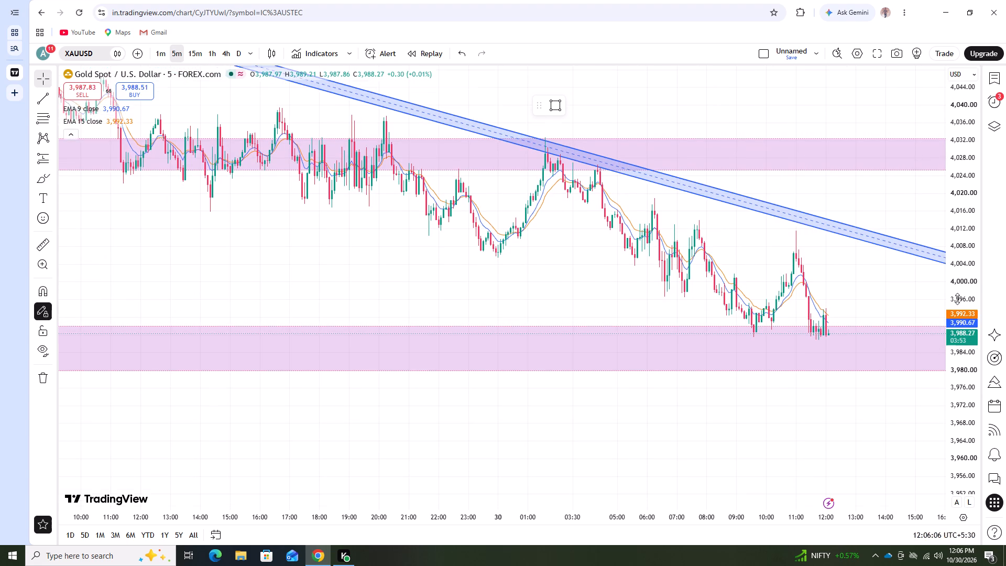
pyautogui.scroll(3, 957, 299)
pyautogui.scroll(-2, 910, 327)
pyautogui.scroll(6, 954, 308)
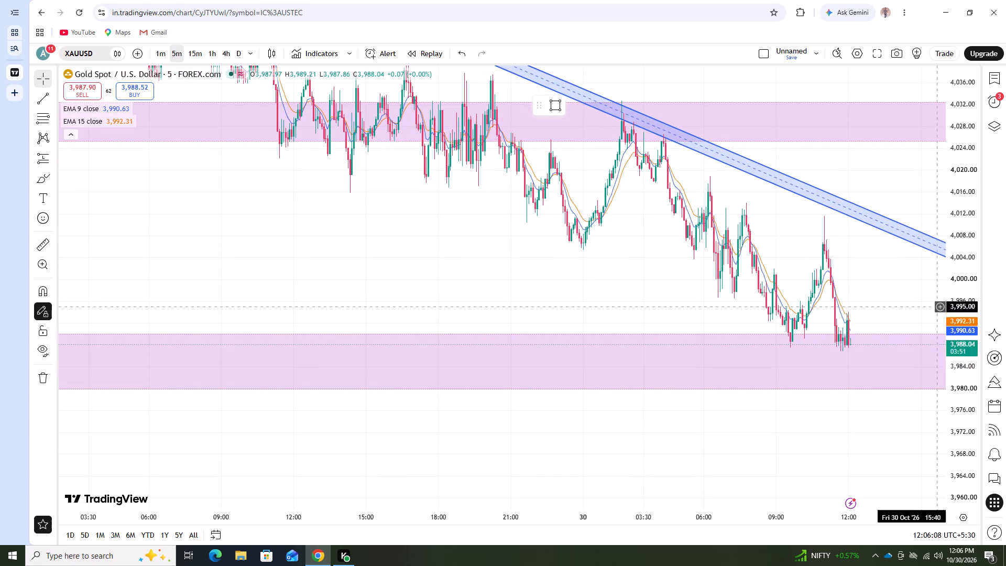
pyautogui.moveTo(909, 315); pyautogui.dragTo(847, 241)
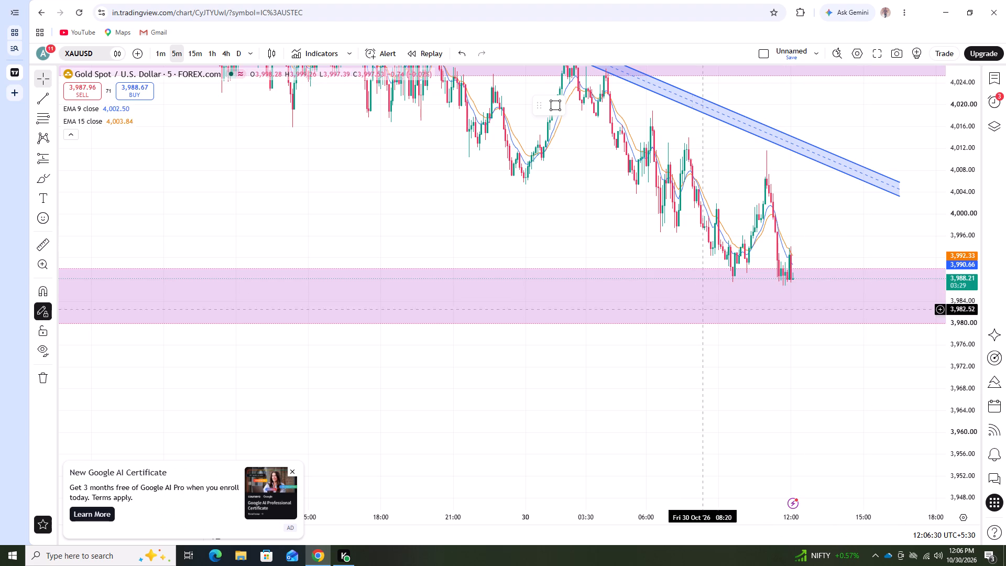
# Switch the gold chart to the 1-hour timeframe and examine the candles around the lowest purple zone.
pyautogui.click(210, 52)
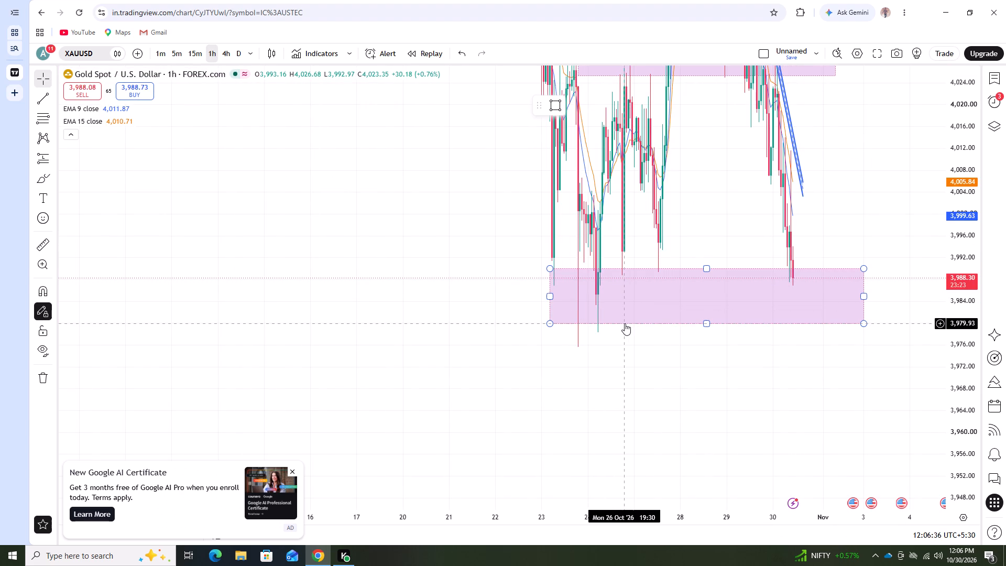
pyautogui.scroll(3, 669, 328)
pyautogui.scroll(2, 517, 291)
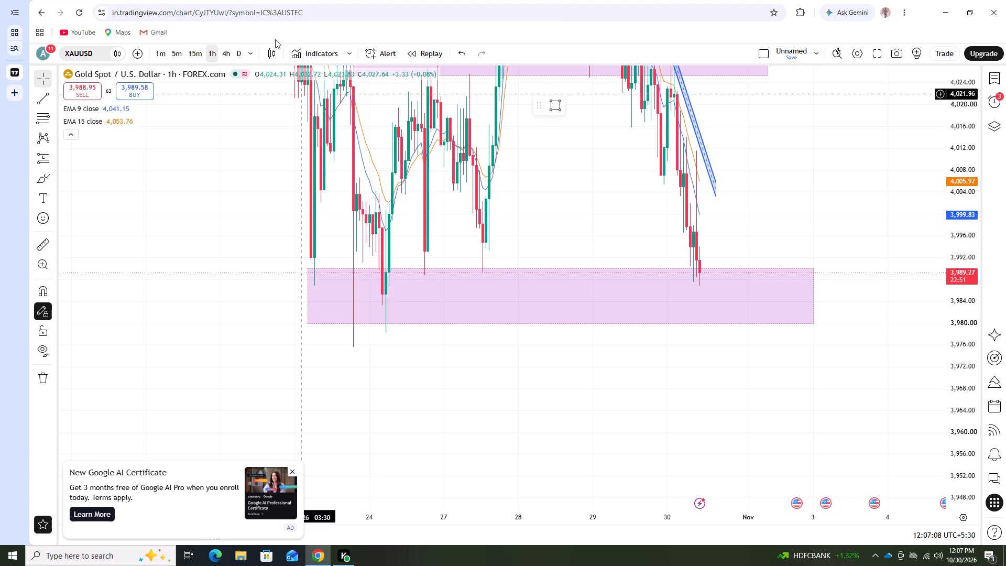
# Switch the gold chart to the 15-minute timeframe and examine recent price action between the blue channel and the lowest purple zone.
pyautogui.click(198, 56)
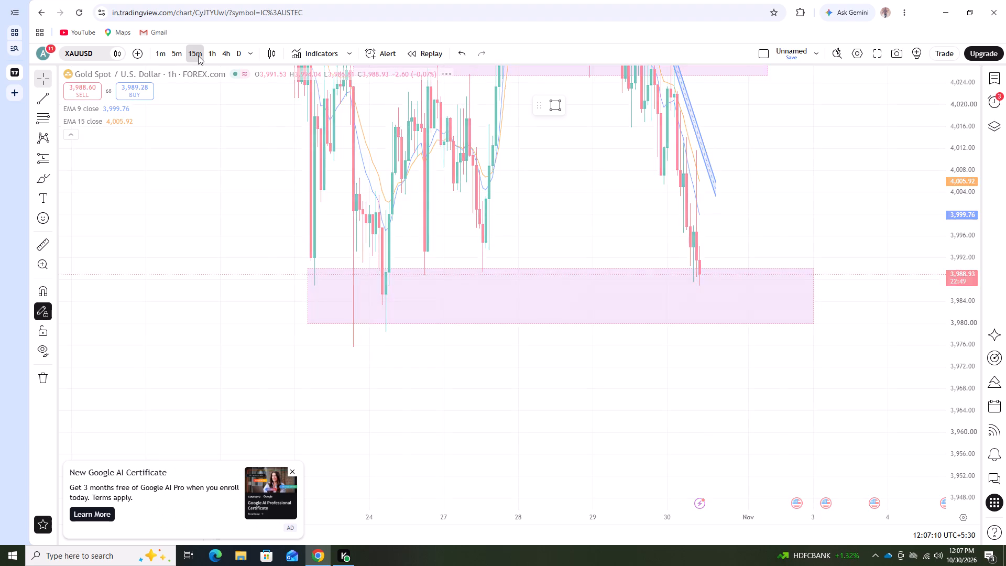
pyautogui.scroll(-3, 942, 264)
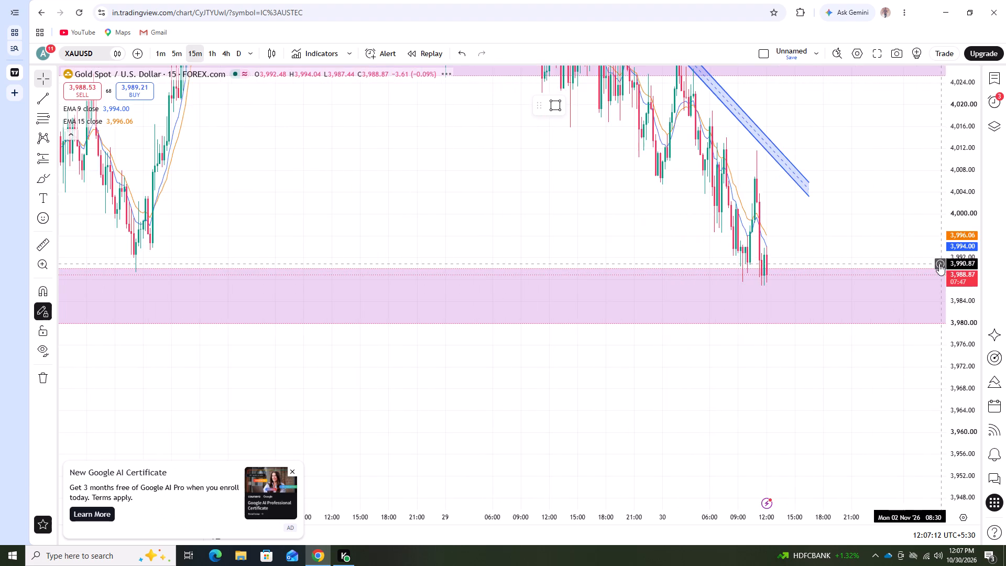
pyautogui.scroll(3, 932, 260)
pyautogui.scroll(-3, 965, 226)
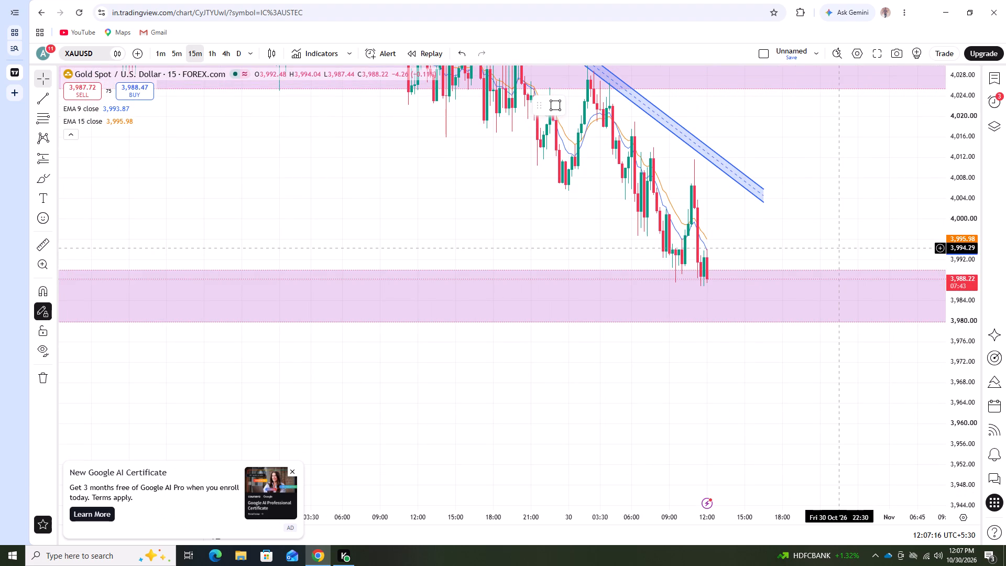
pyautogui.scroll(-2, 967, 244)
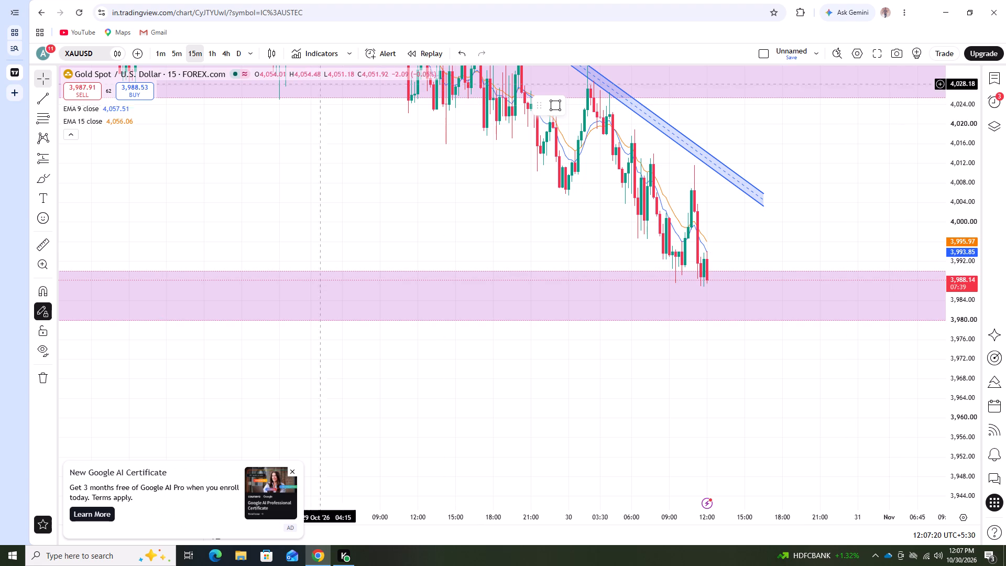
# Switch the gold chart to the daily timeframe and examine the candles around the lowest purple zone.
pyautogui.click(235, 59)
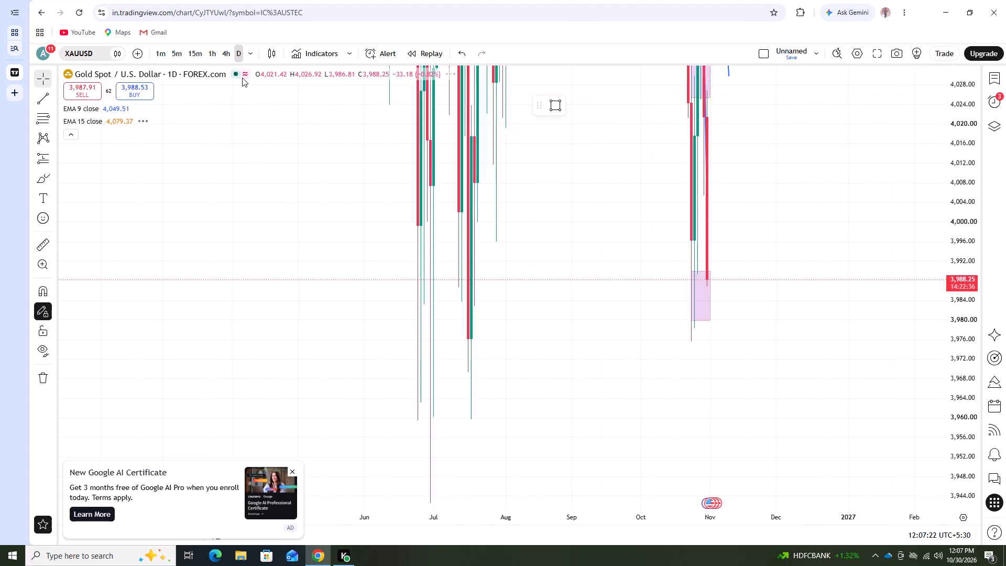
pyautogui.scroll(2, 453, 252)
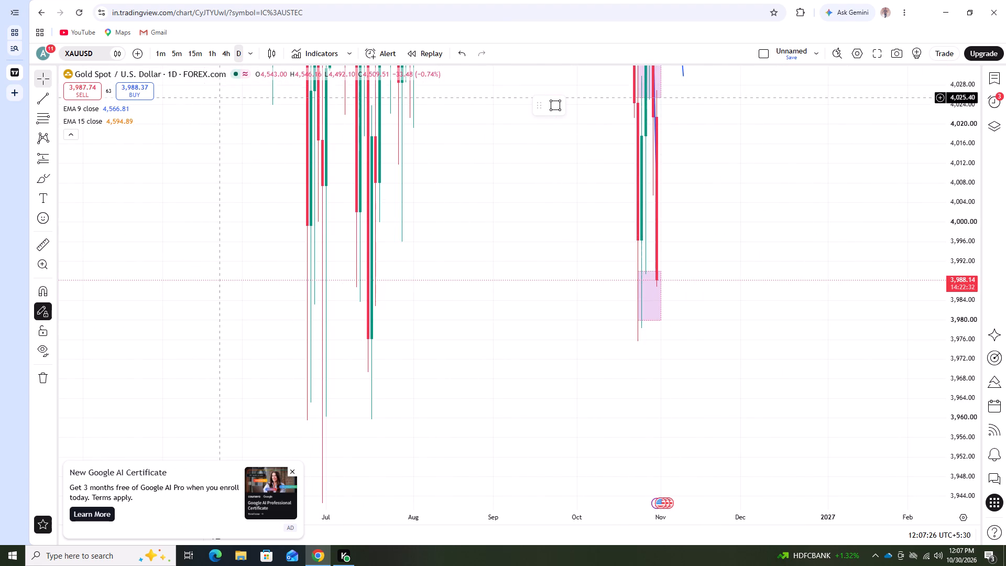
# Compare the latest gold candles at the lowest purple zone on the 5-minute and 1-hour timeframes, ending on 5-minute.
pyautogui.click(173, 56)
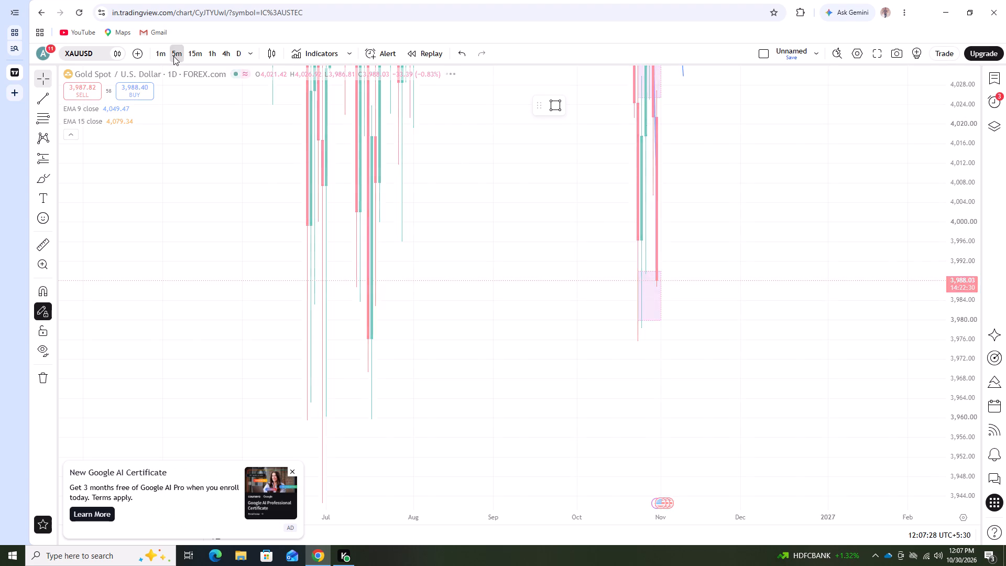
pyautogui.scroll(7, 962, 243)
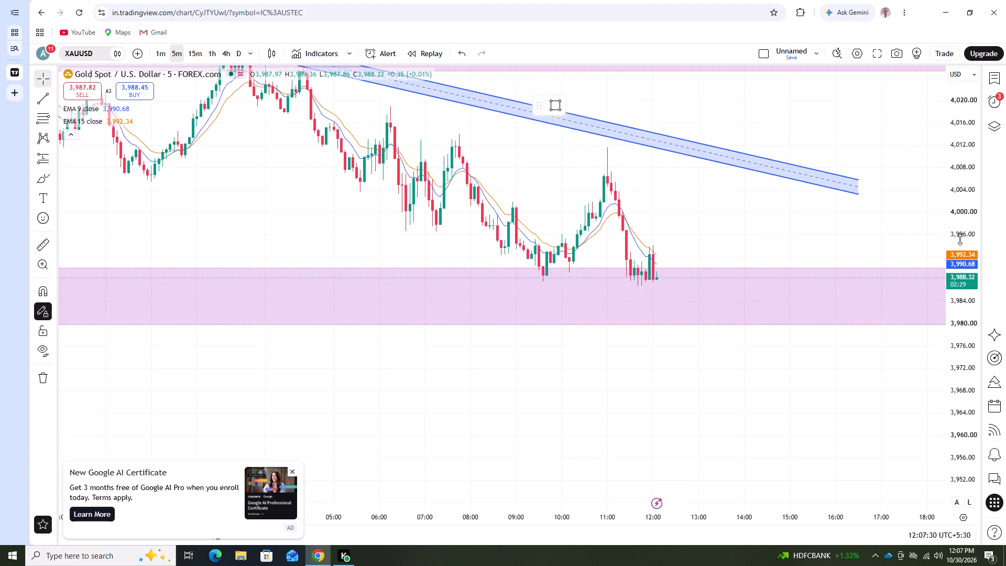
pyautogui.scroll(20, 960, 240)
pyautogui.scroll(4, 960, 240)
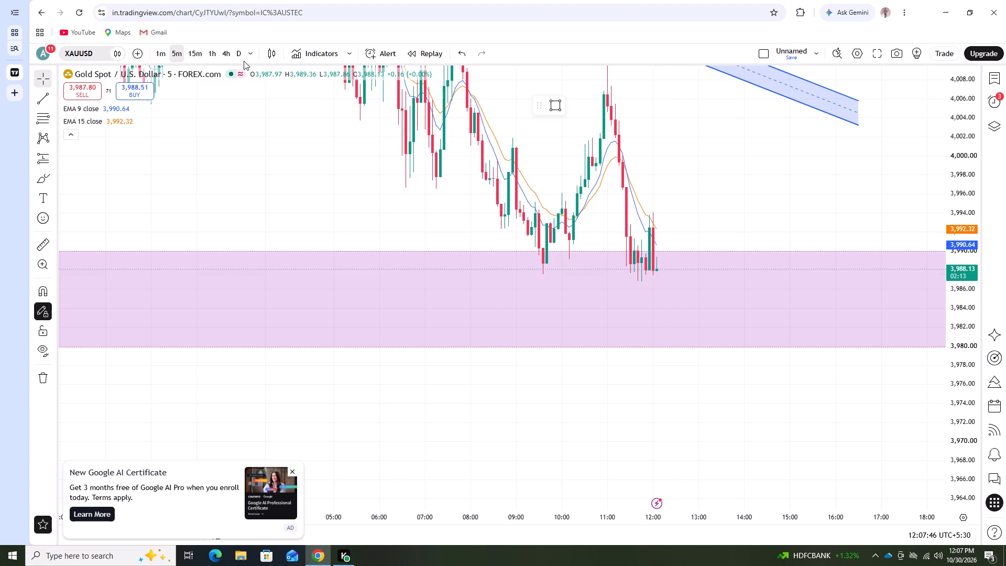
pyautogui.click(205, 52)
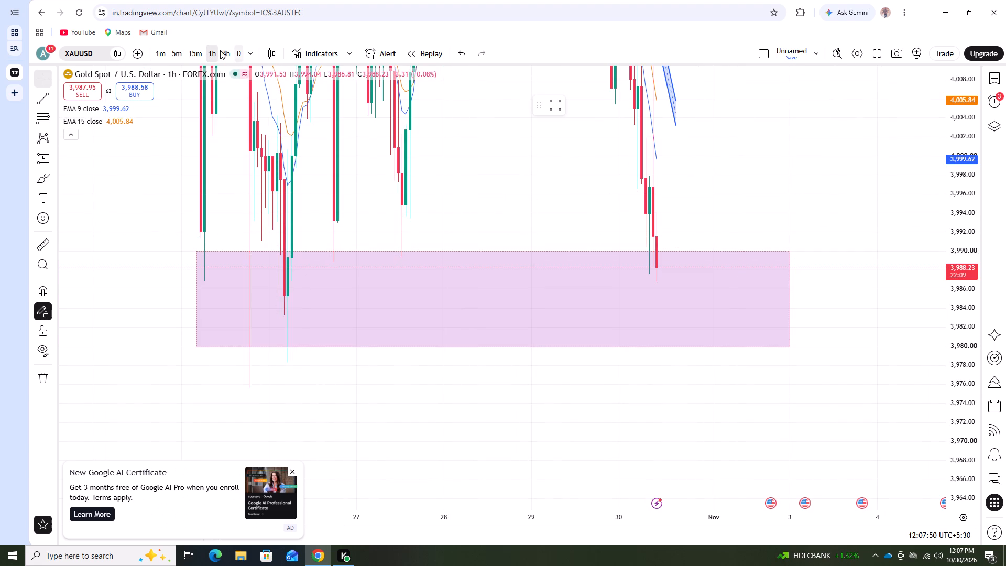
pyautogui.click(176, 54)
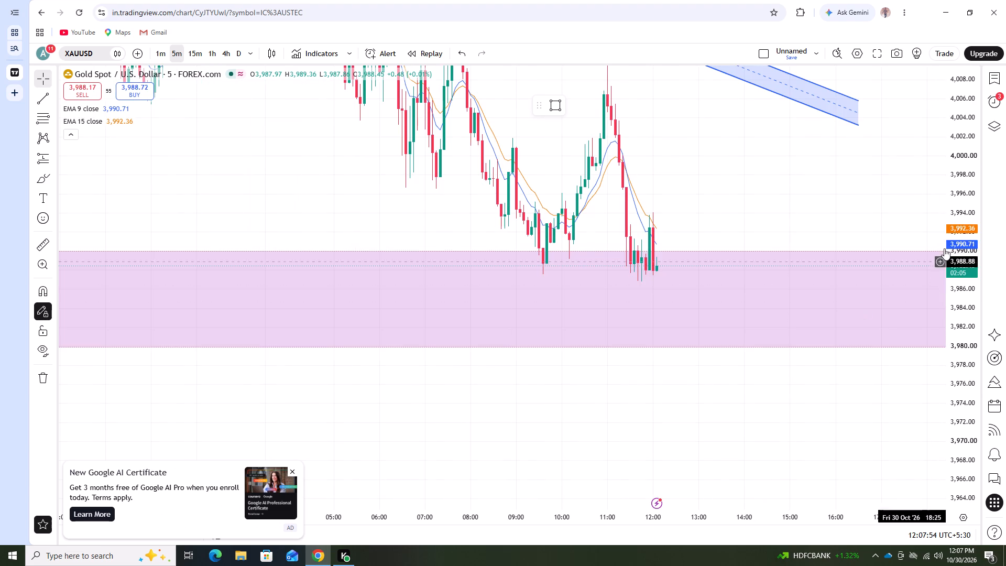
pyautogui.scroll(-2, 954, 251)
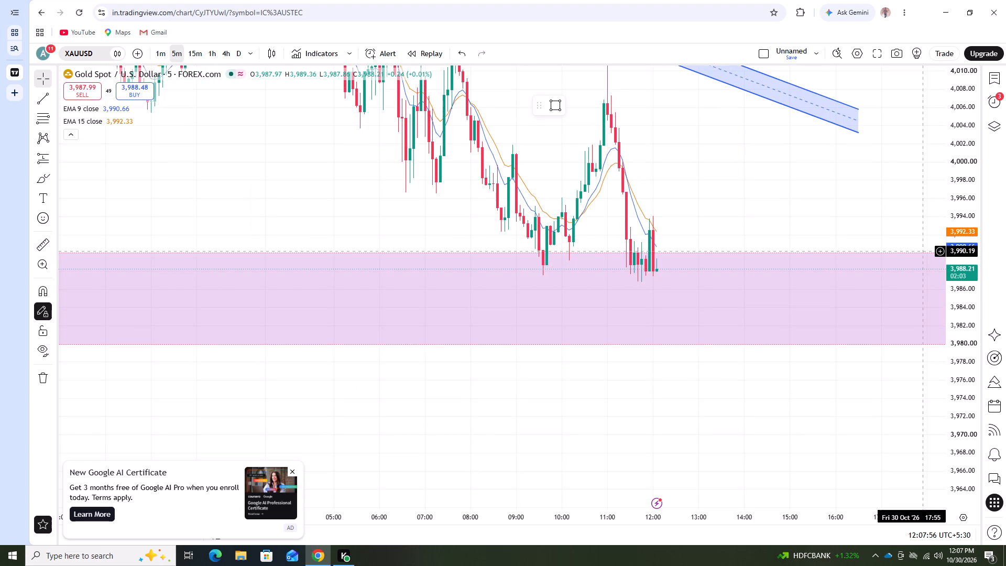
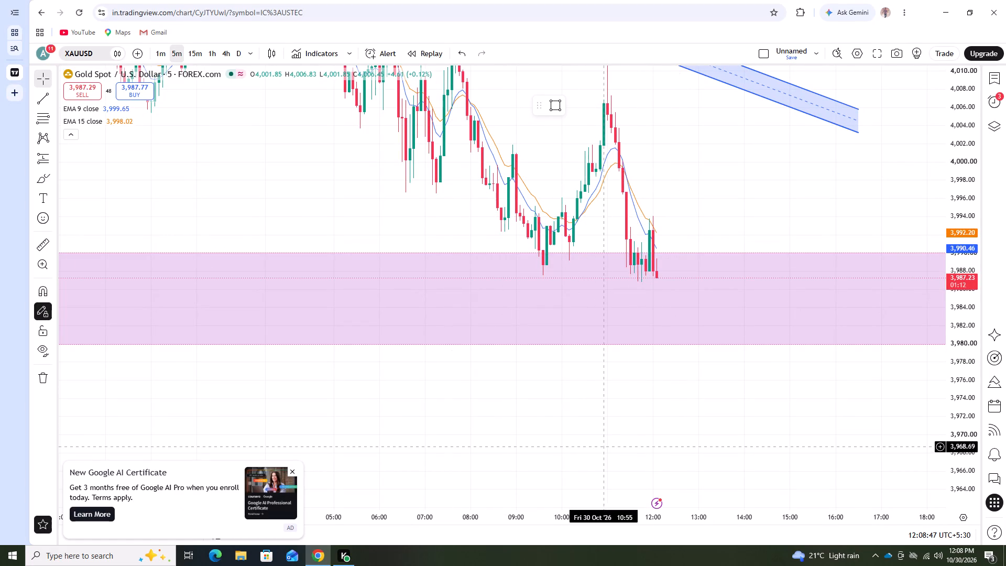
# Place a short position on the 5-minute gold chart at the latest candle, with entry at about 3,987.82.
pyautogui.click(54, 160)
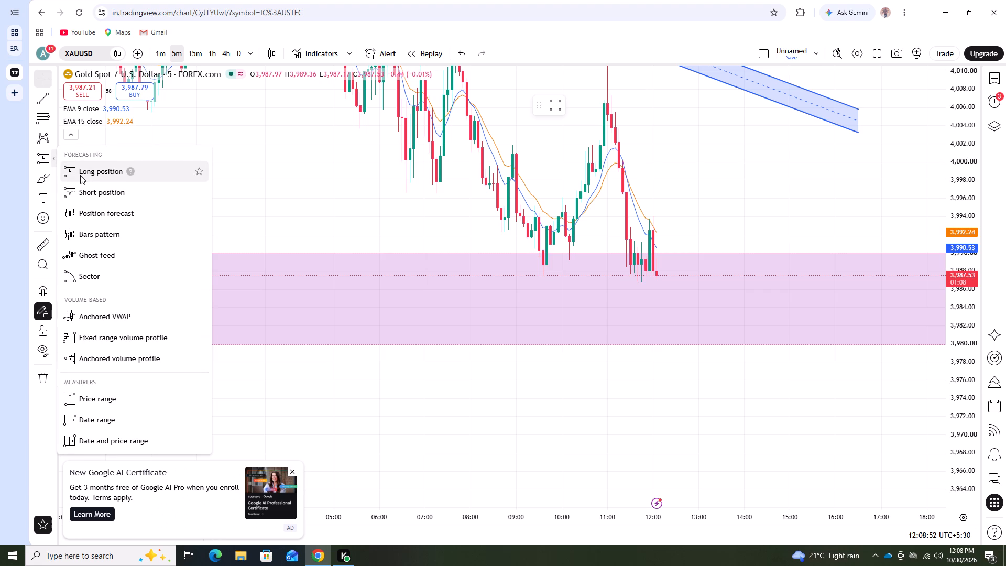
pyautogui.click(85, 192)
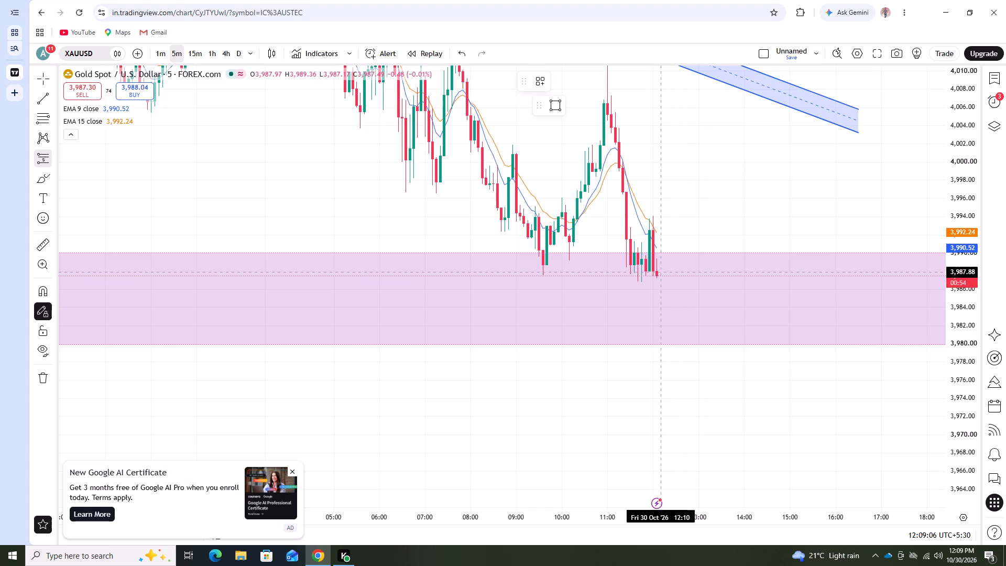
pyautogui.click(657, 273)
pyautogui.rightClick(610, 362)
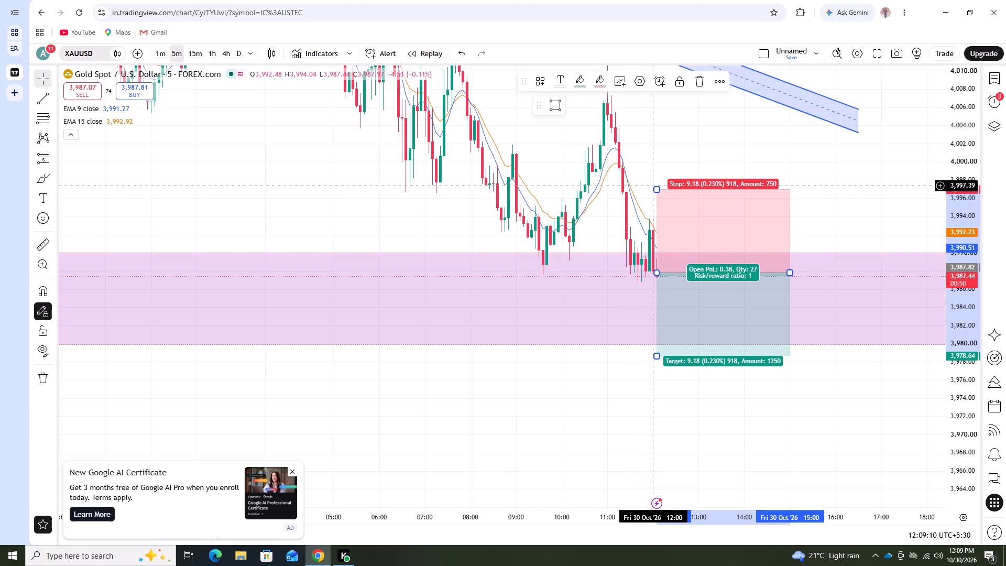
# Adjust the short position's stop to about 3,992.09 and its target to about 3,975.43, below the lowest purple zone.
pyautogui.moveTo(656, 186); pyautogui.dragTo(648, 237)
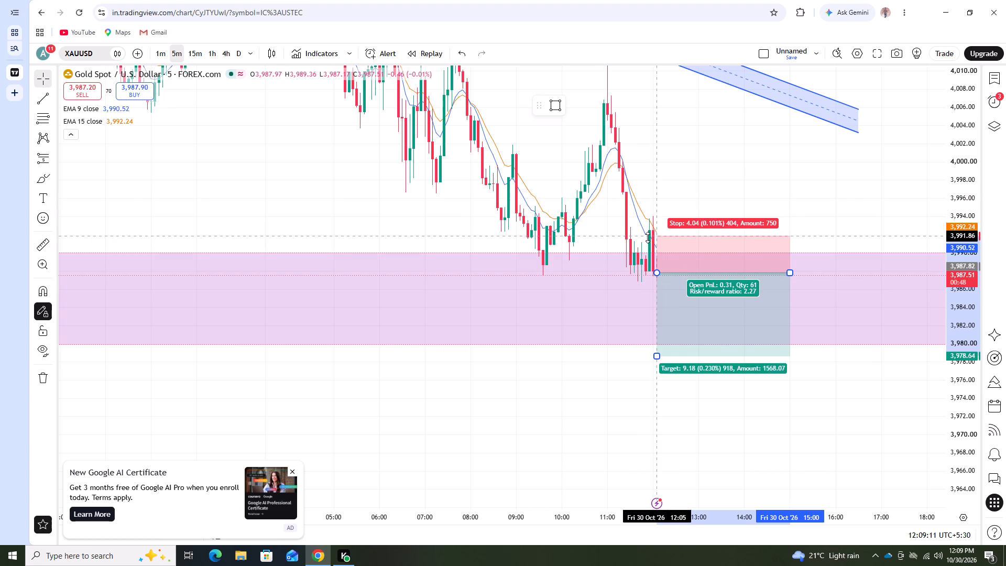
pyautogui.moveTo(648, 237); pyautogui.dragTo(648, 234)
pyautogui.scroll(-1, 502, 364)
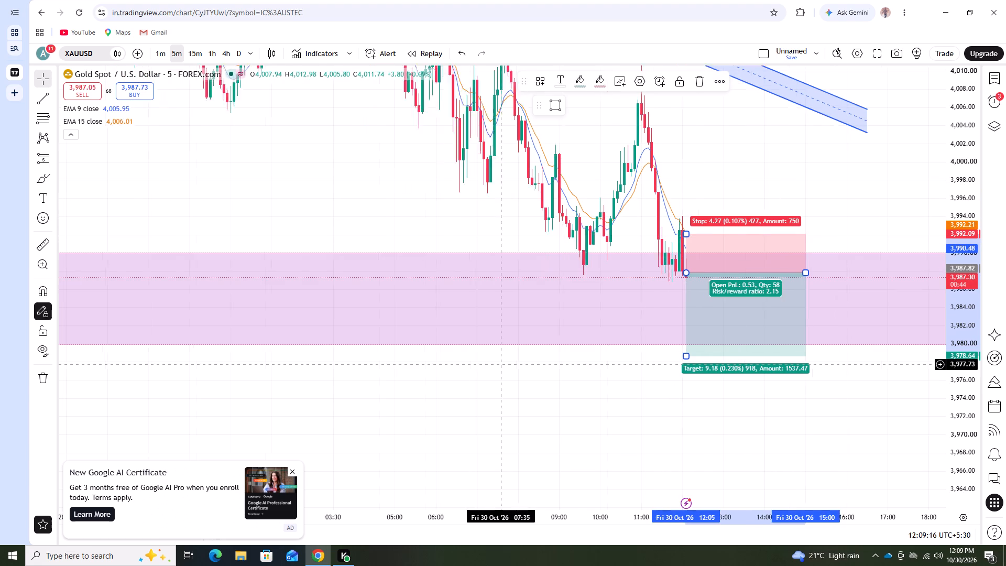
pyautogui.scroll(-1, 502, 364)
pyautogui.click(531, 378)
pyautogui.moveTo(709, 355); pyautogui.dragTo(710, 367)
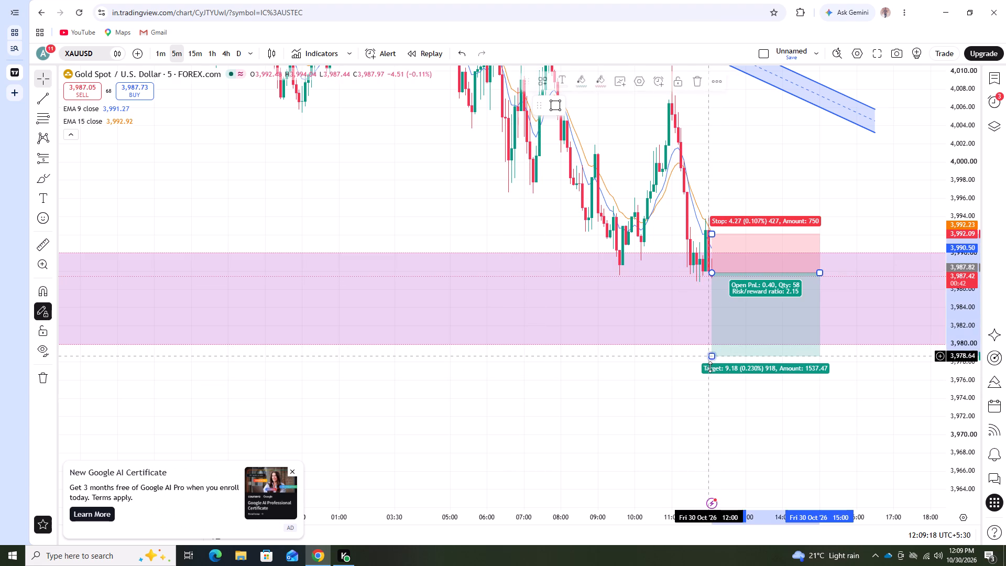
pyautogui.moveTo(710, 367); pyautogui.dragTo(708, 385)
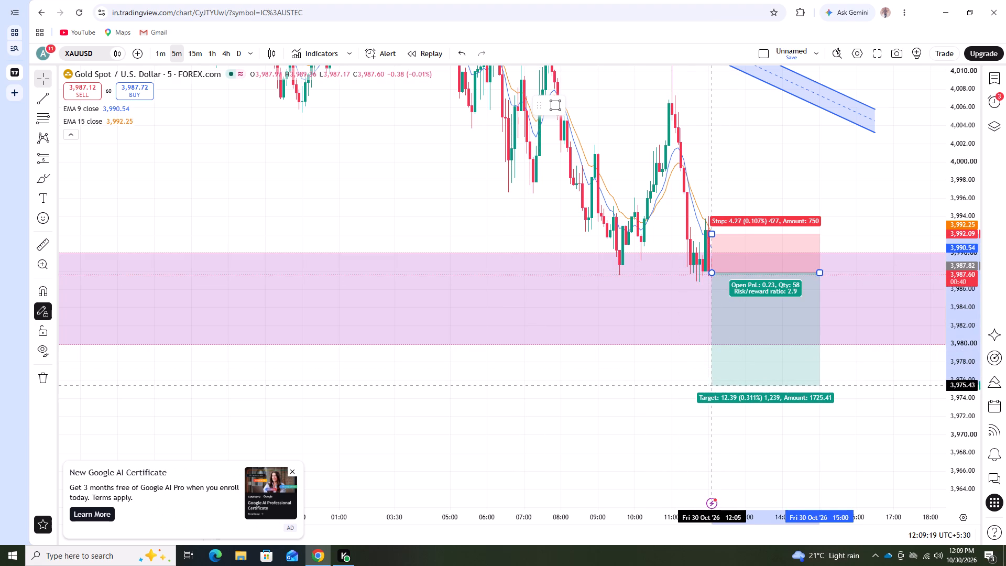
# Examine gold's earlier lows around the lowest purple zone against the short position's target level.
pyautogui.scroll(-3, 489, 390)
pyautogui.scroll(-20, 560, 385)
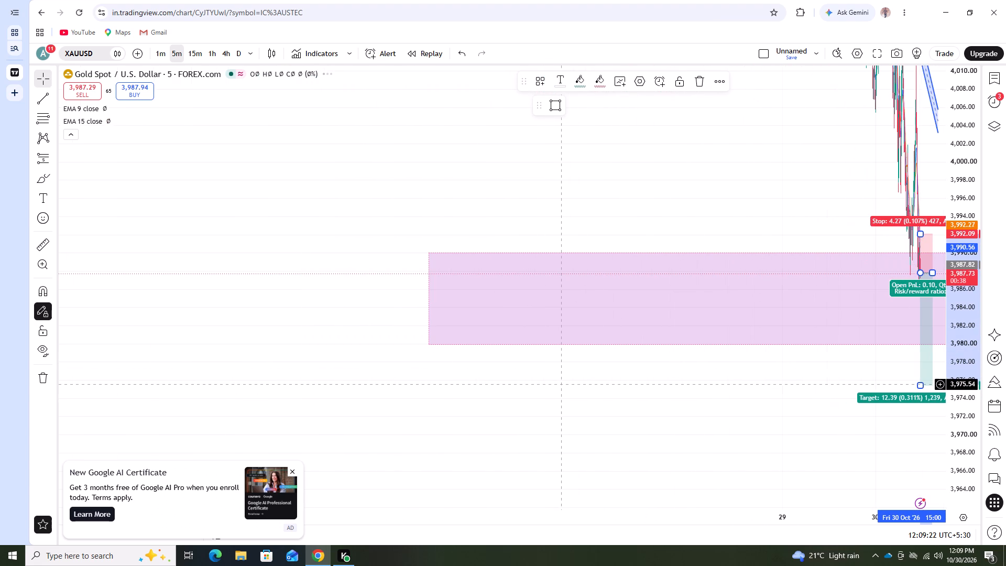
pyautogui.scroll(-3, 561, 384)
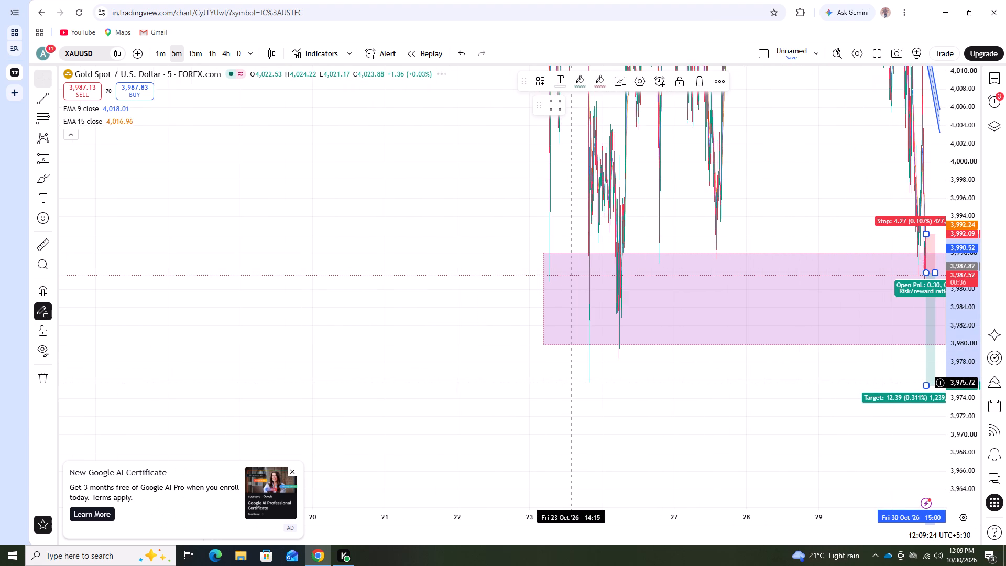
pyautogui.scroll(5, 572, 382)
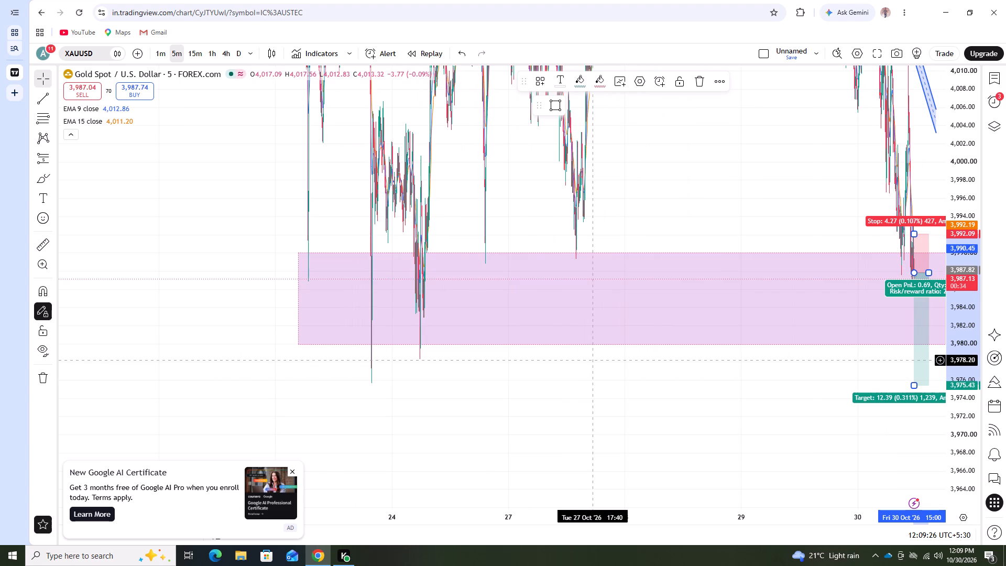
pyautogui.scroll(8, 593, 359)
pyautogui.click(591, 366)
pyautogui.scroll(5, 690, 410)
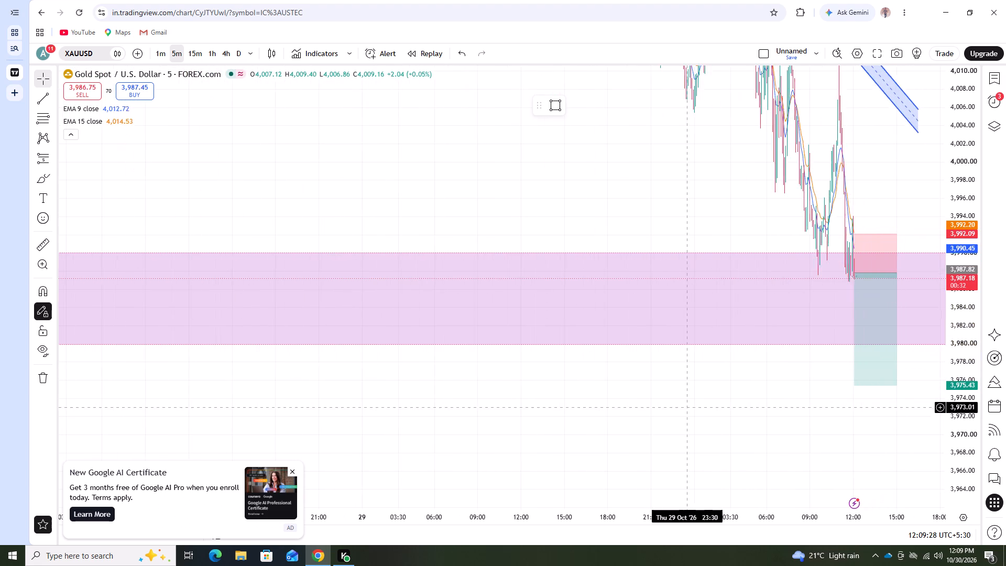
pyautogui.scroll(6, 686, 405)
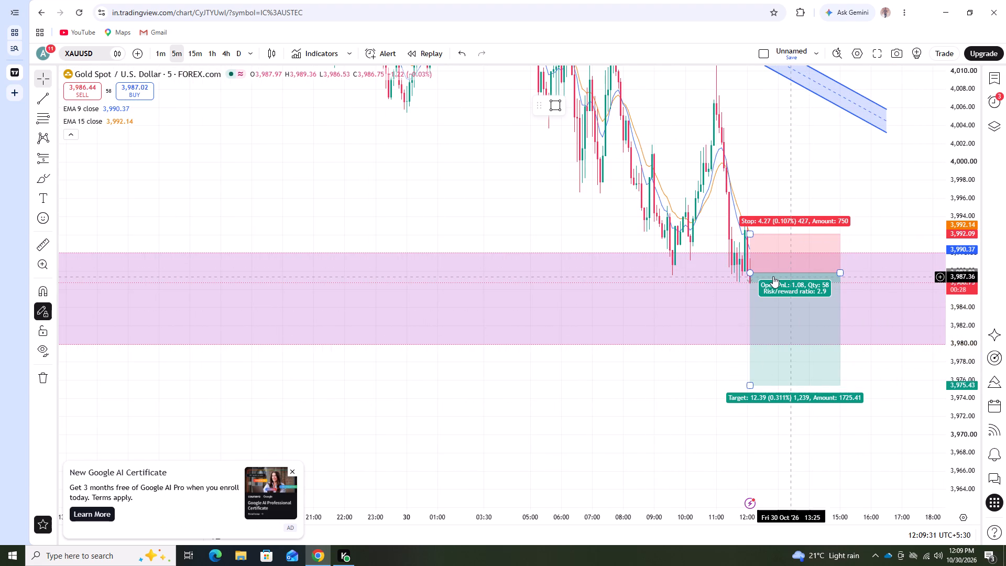
# Move the short position's entry point to about 3,987.99, starting a few candles earlier.
pyautogui.click(746, 273)
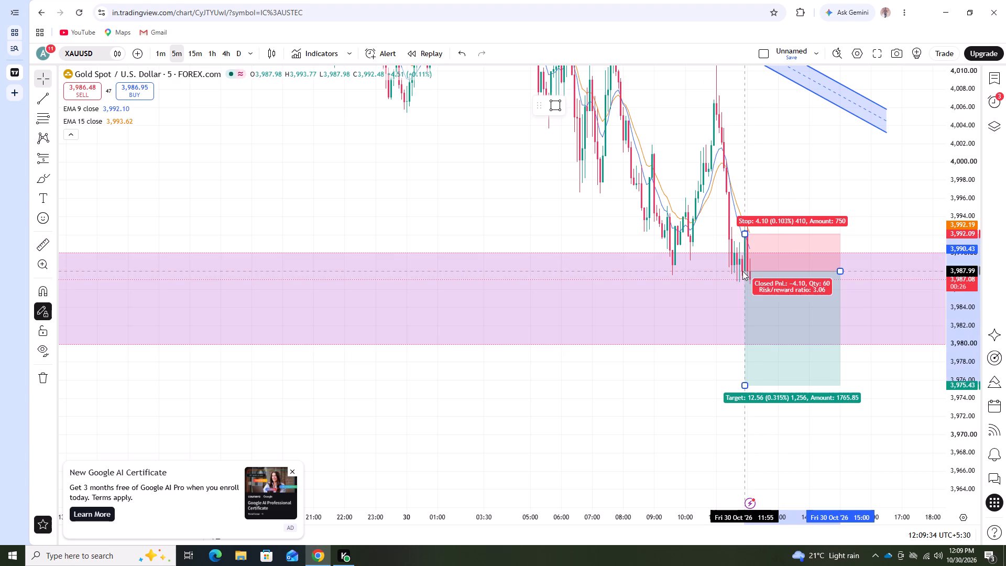
pyautogui.click(596, 213)
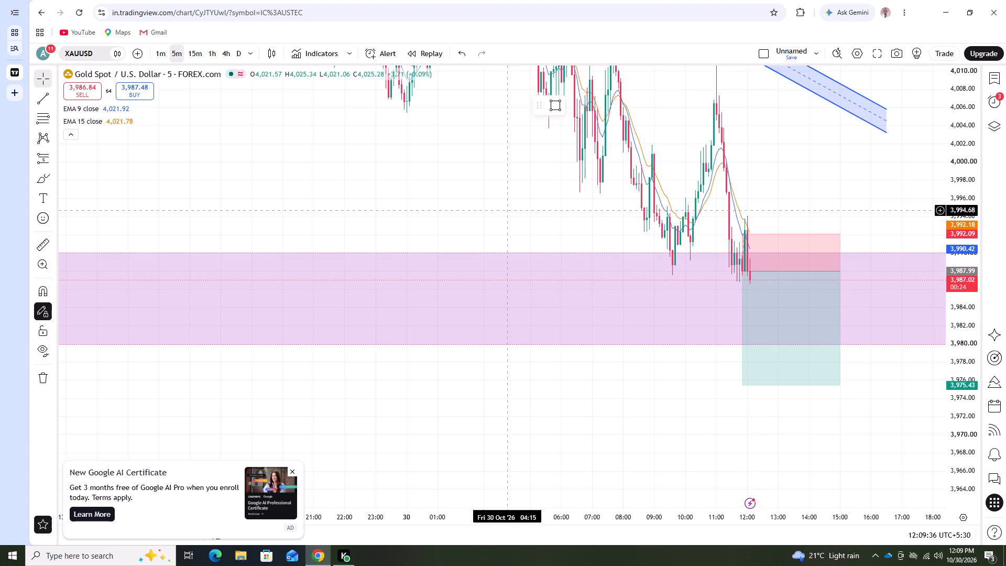
pyautogui.click(492, 210)
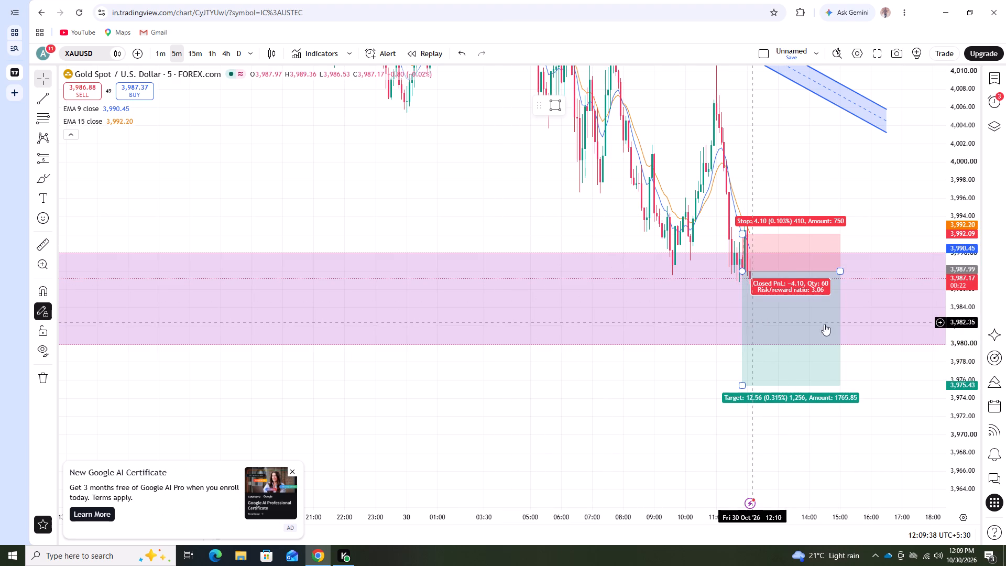
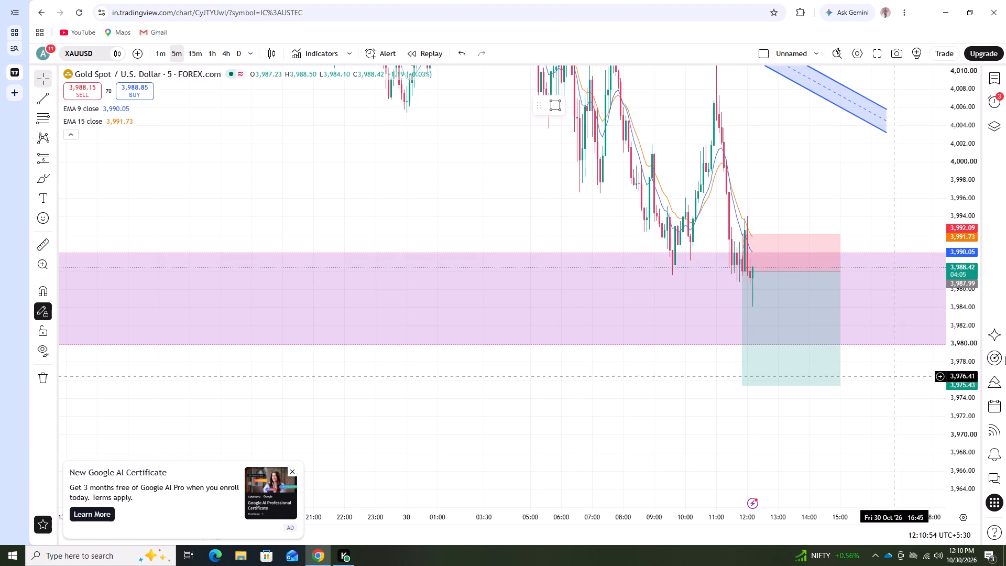
# Raise the gold short position's stop to about 3,993.64, near the latest candles' highs, keeping its entry and target.
pyautogui.scroll(1, 881, 309)
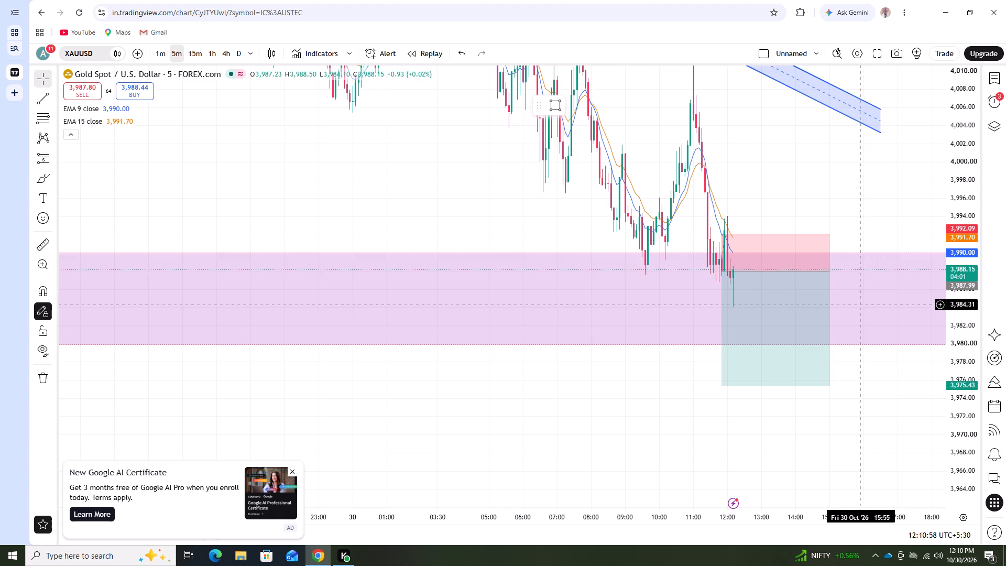
pyautogui.scroll(-1, 916, 298)
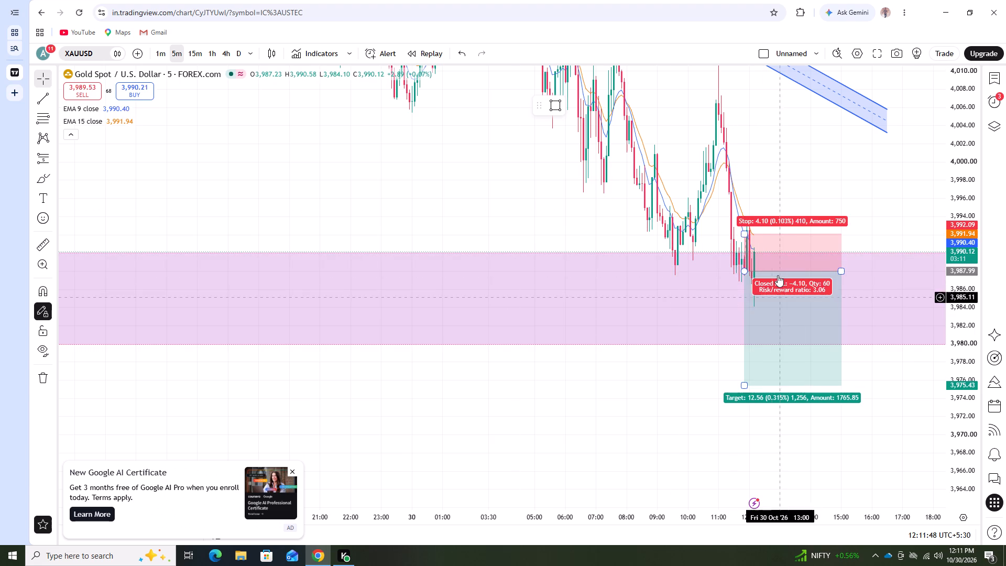
pyautogui.click(744, 233)
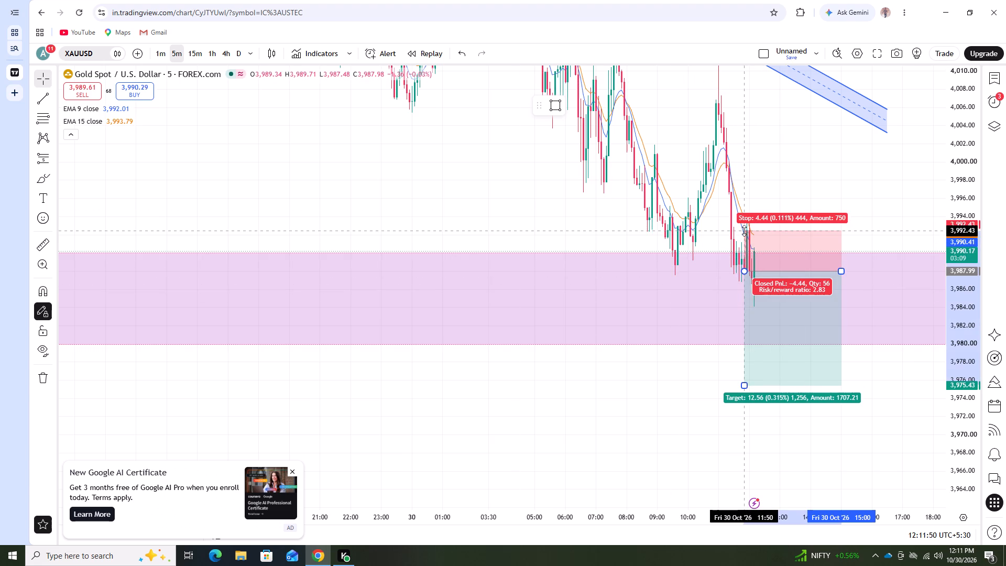
pyautogui.click(530, 214)
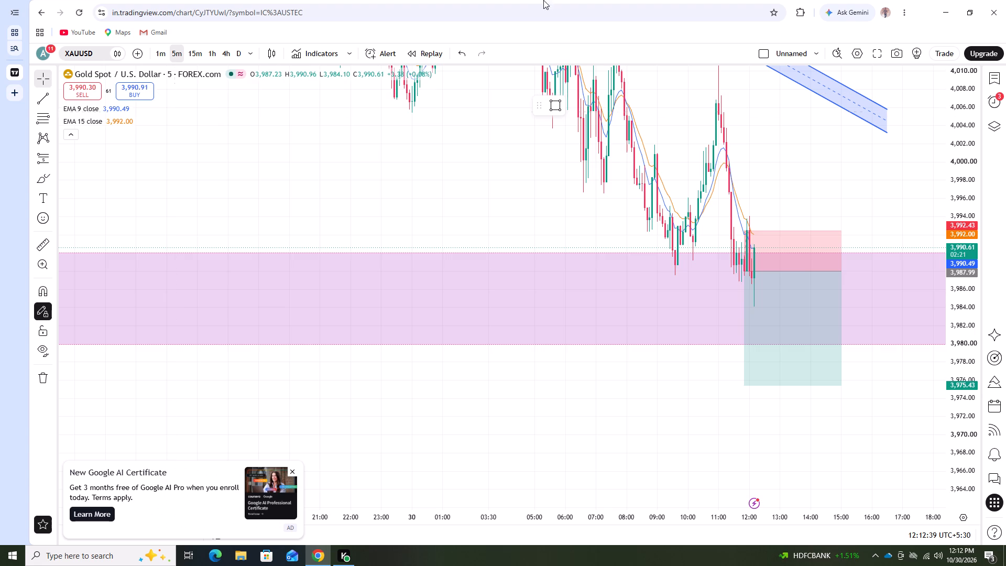
pyautogui.scroll(1, 853, 252)
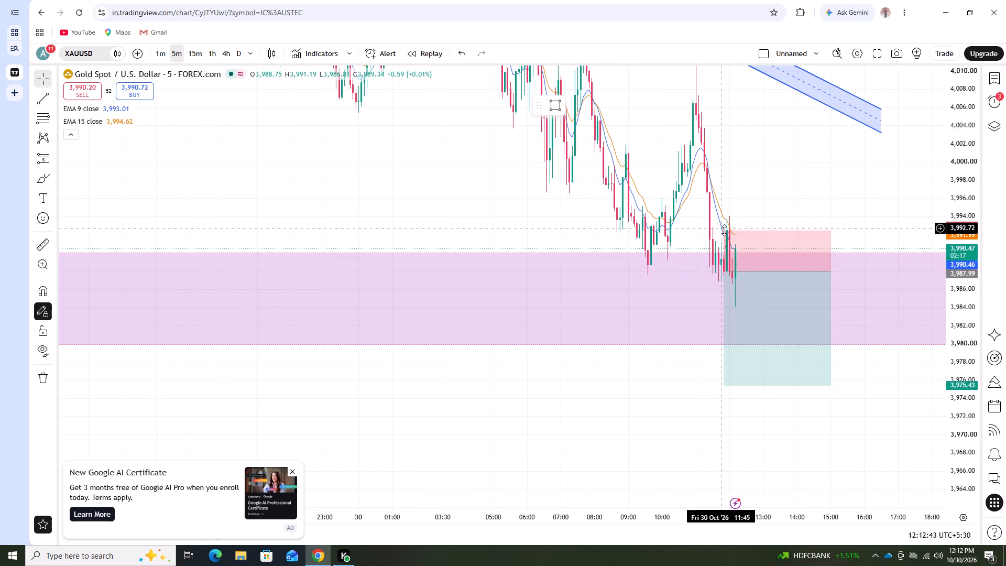
pyautogui.moveTo(725, 230); pyautogui.dragTo(722, 220)
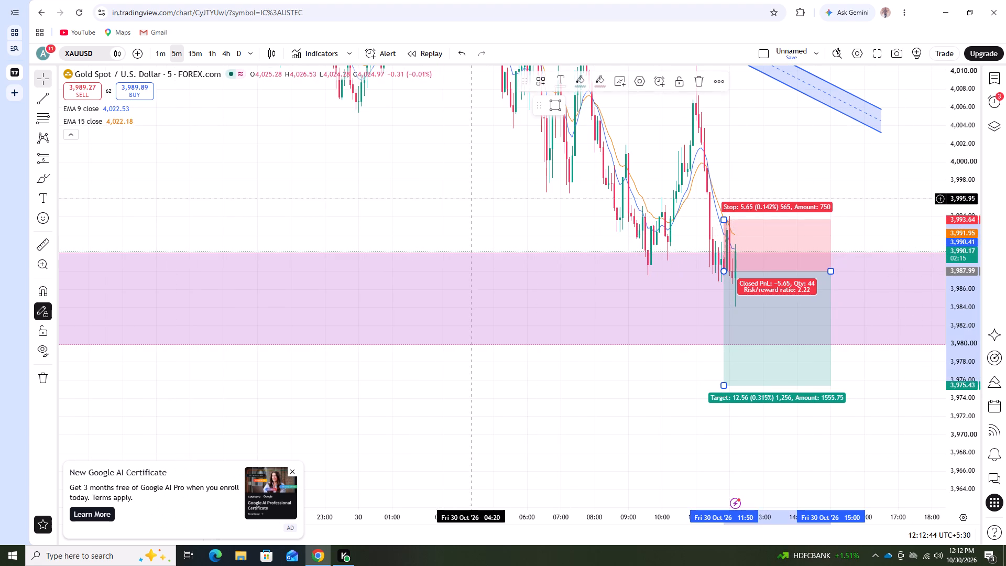
pyautogui.click(460, 203)
# Examine the gold short position against the lowest purple zone on the 15-minute chart and again on the 5-minute chart.
pyautogui.scroll(-2, 957, 231)
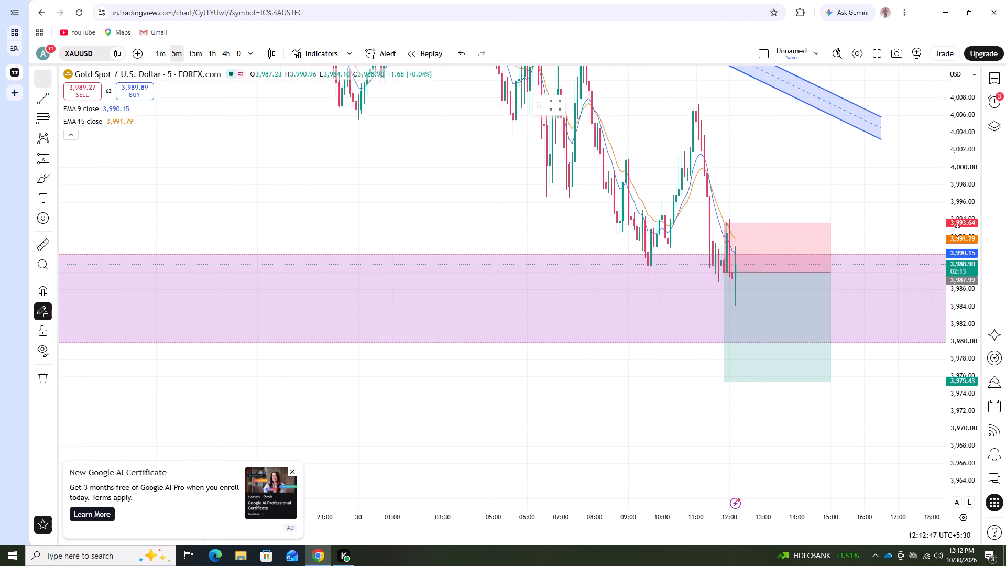
pyautogui.scroll(-1, 957, 231)
pyautogui.moveTo(925, 221); pyautogui.dragTo(919, 195)
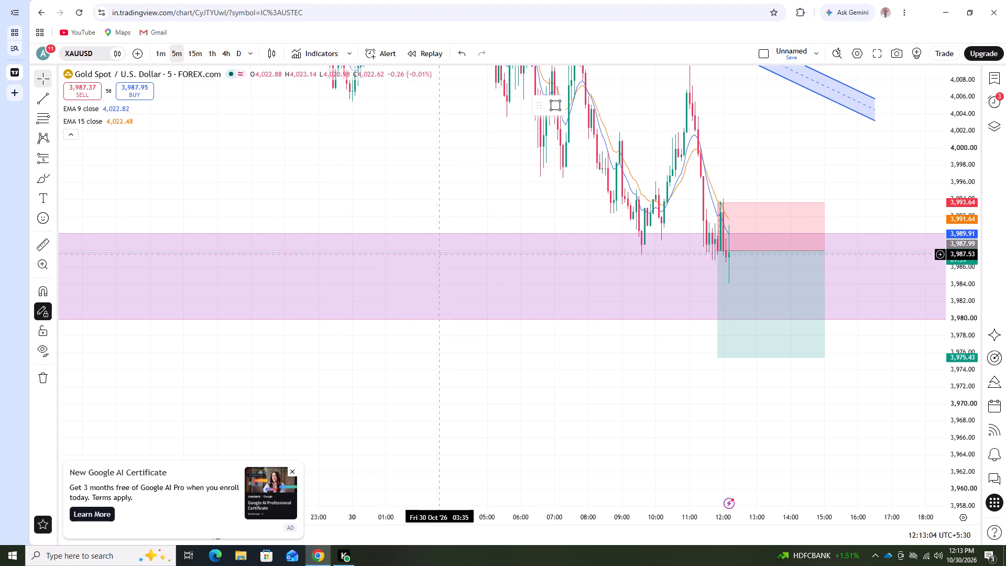
pyautogui.click(195, 53)
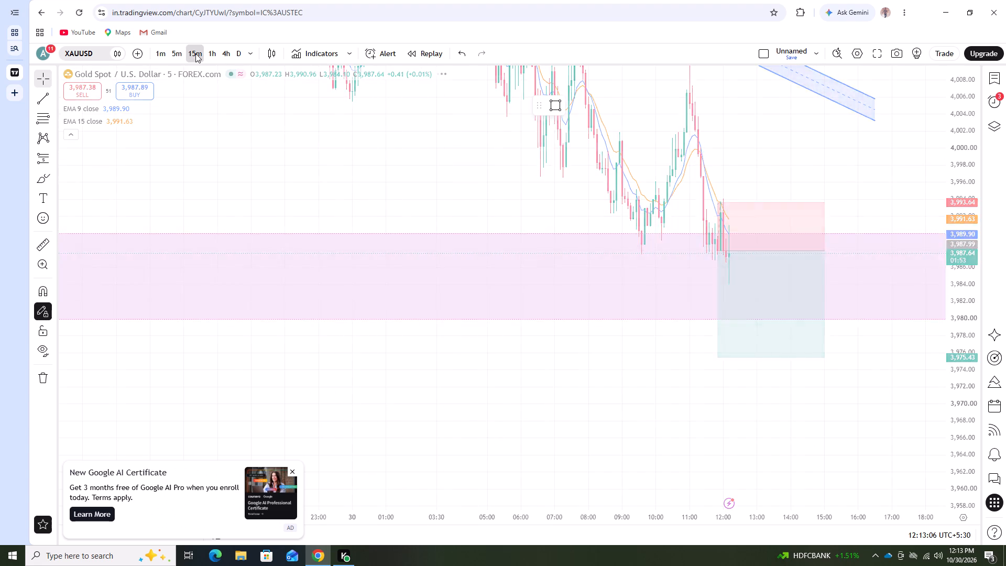
pyautogui.scroll(1, 563, 274)
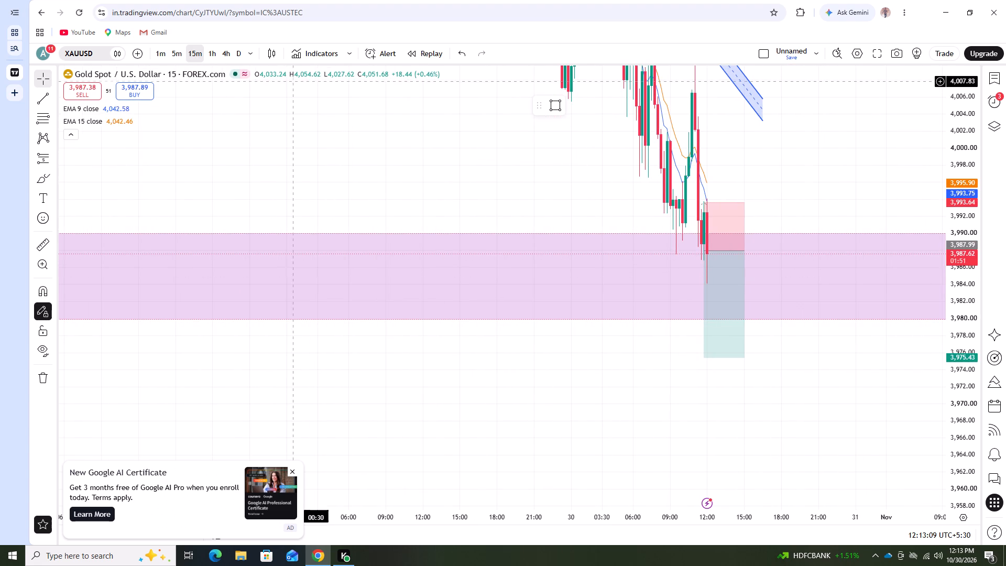
pyautogui.click(171, 51)
pyautogui.scroll(1, 171, 51)
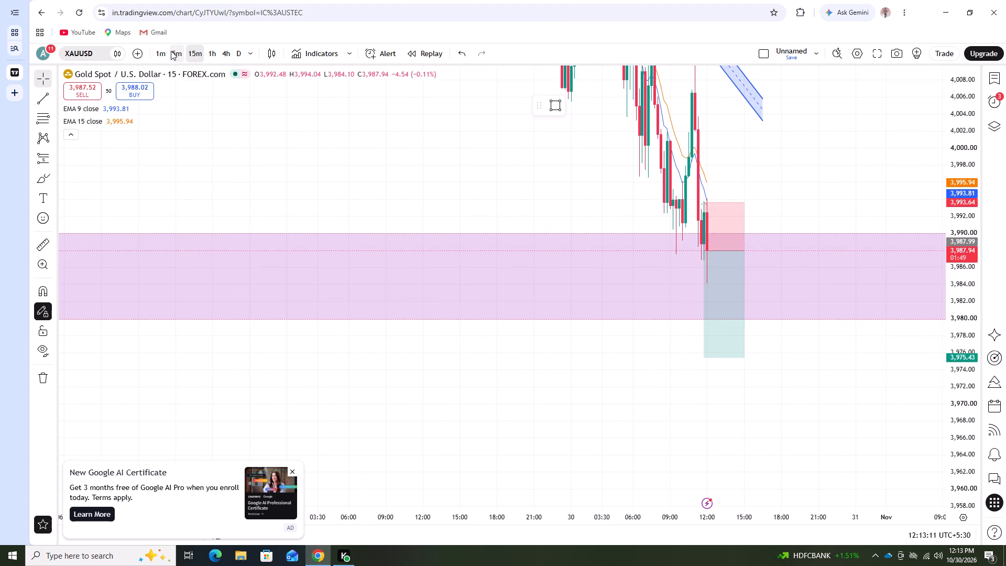
pyautogui.scroll(-2, 489, 233)
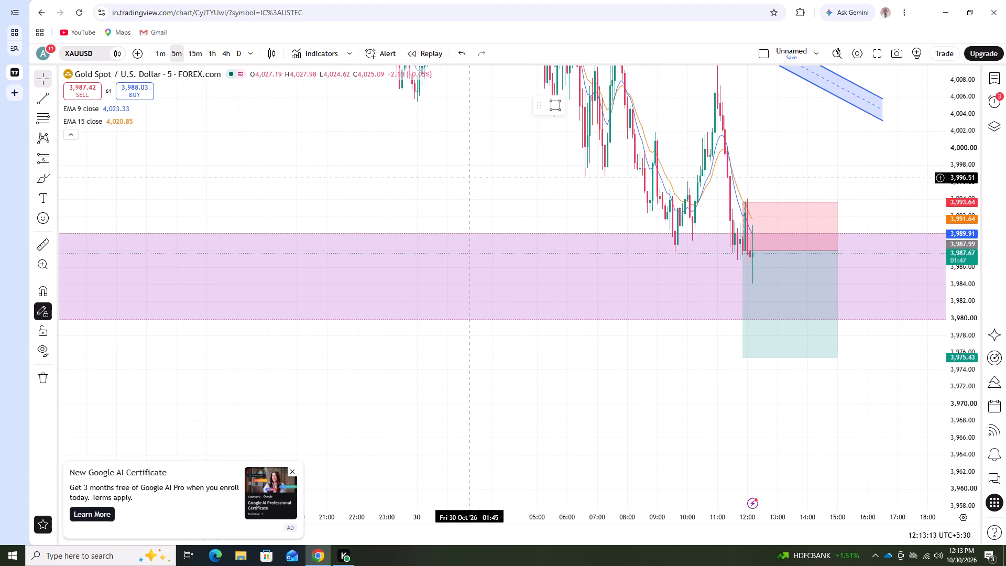
pyautogui.click(471, 178)
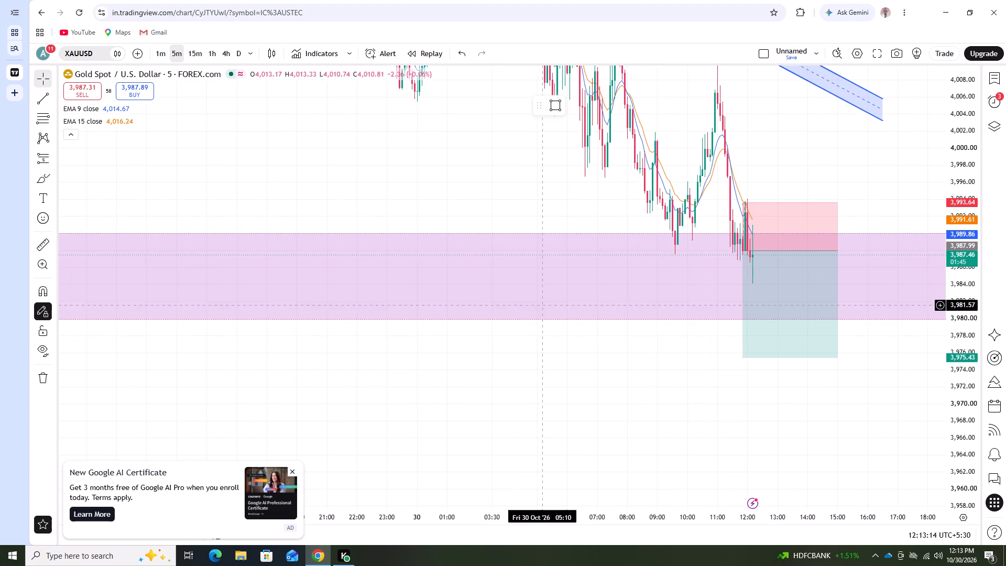
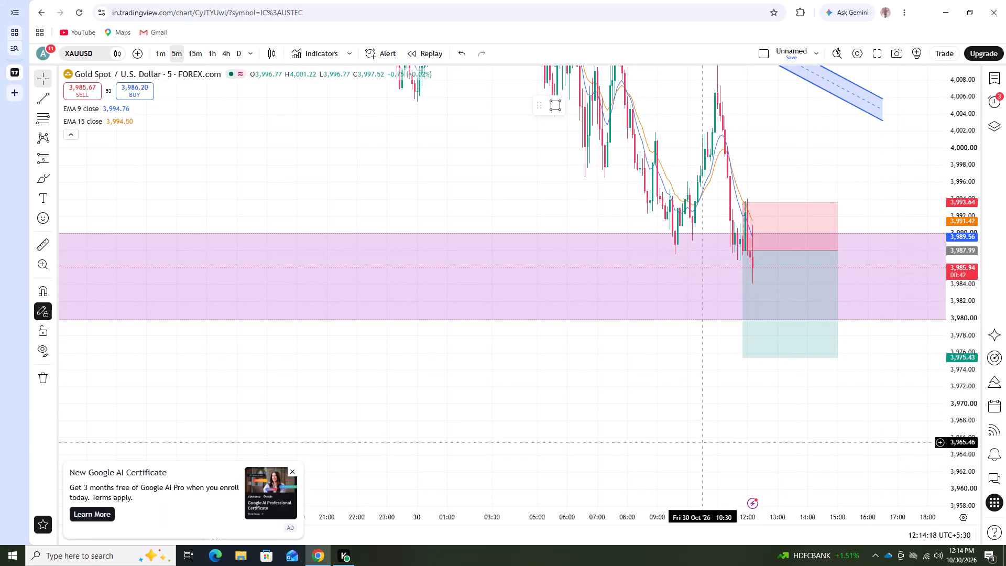
# Check the US Tech 100 (USTEC) 5-minute chart's latest price action and return to the gold (XAUUSD) chart.
pyautogui.scroll(1, 790, 297)
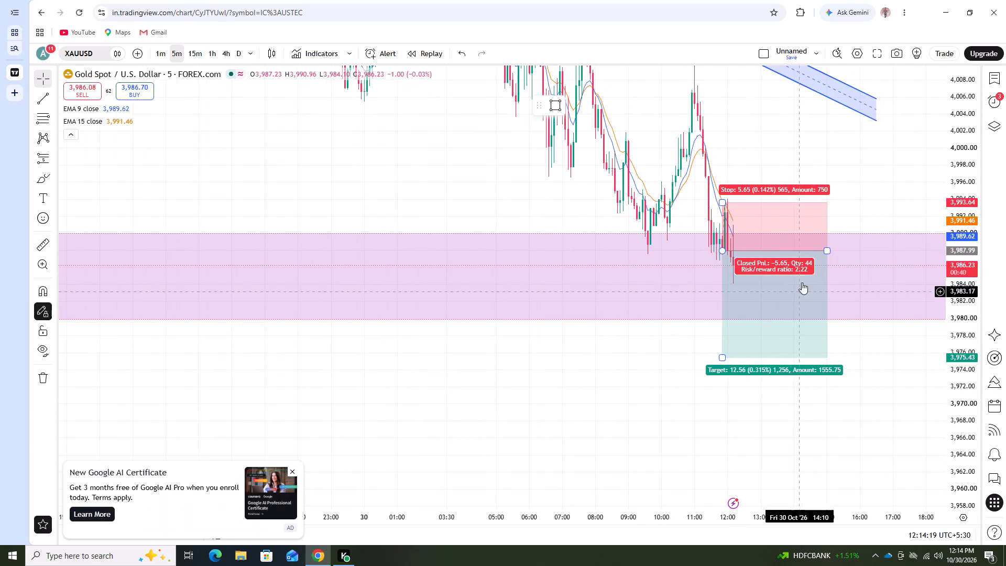
pyautogui.click(85, 58)
pyautogui.click(695, 135)
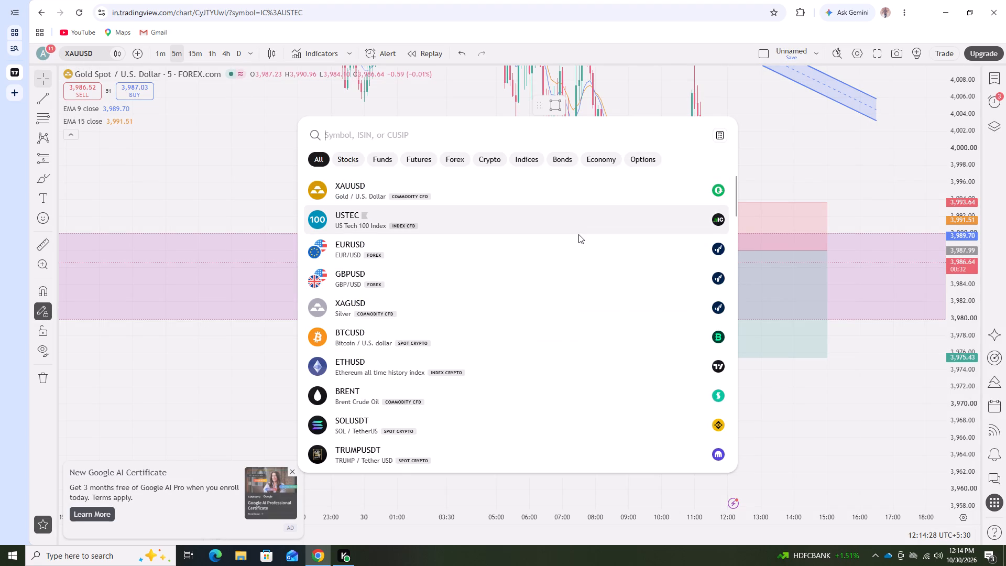
pyautogui.click(471, 228)
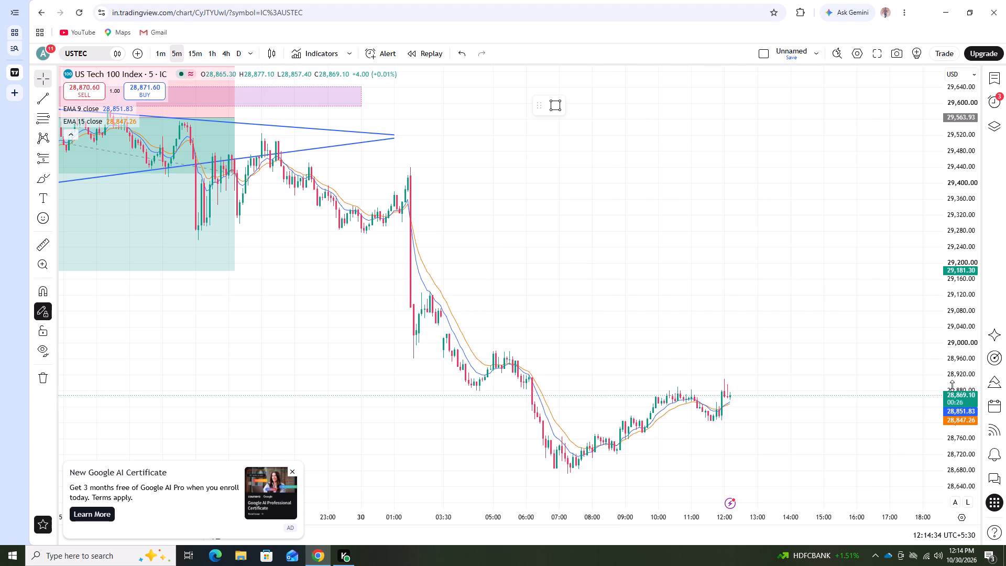
pyautogui.scroll(5, 948, 382)
pyautogui.moveTo(879, 380); pyautogui.dragTo(885, 296)
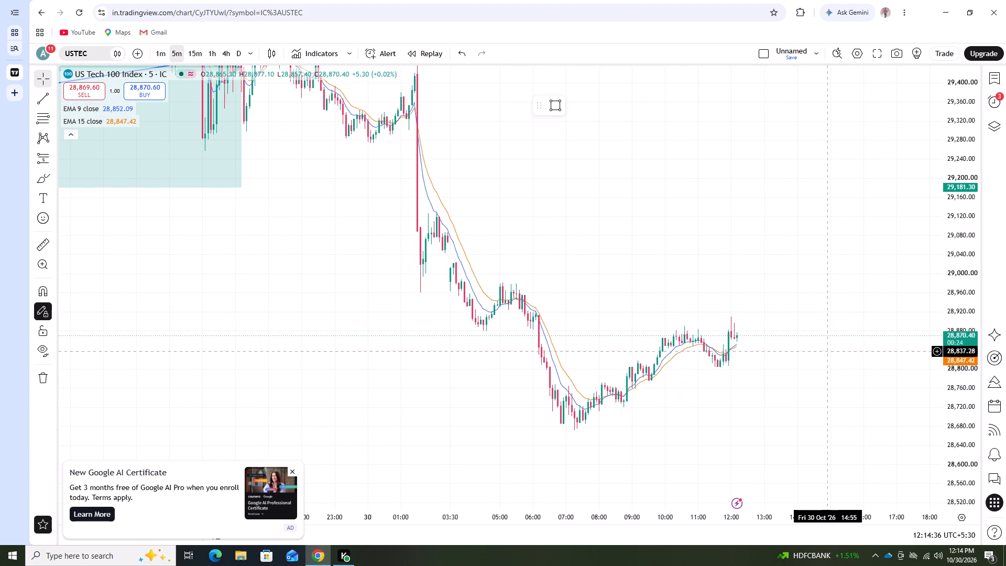
pyautogui.scroll(-2, 828, 354)
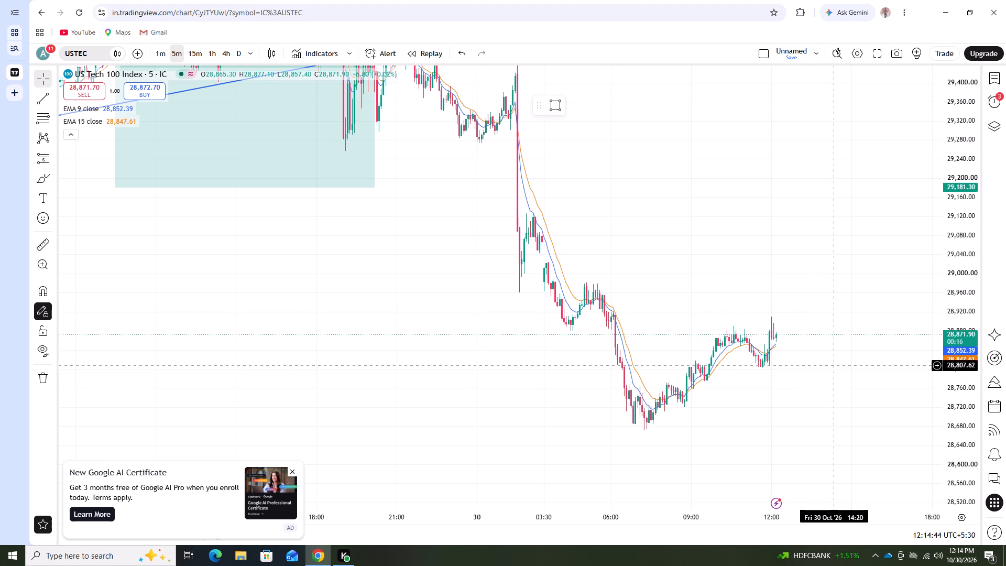
pyautogui.click(99, 55)
pyautogui.click(693, 136)
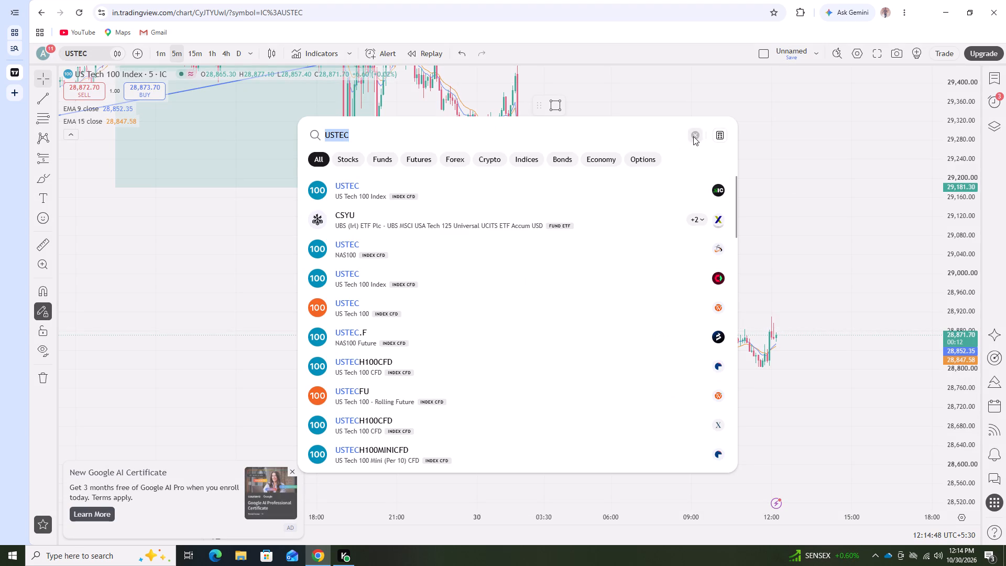
pyautogui.click(464, 226)
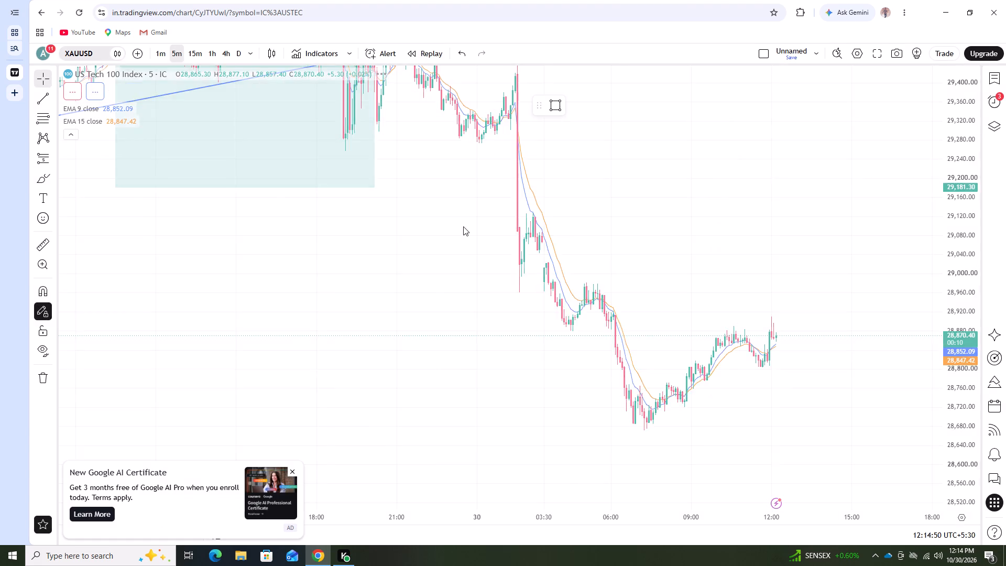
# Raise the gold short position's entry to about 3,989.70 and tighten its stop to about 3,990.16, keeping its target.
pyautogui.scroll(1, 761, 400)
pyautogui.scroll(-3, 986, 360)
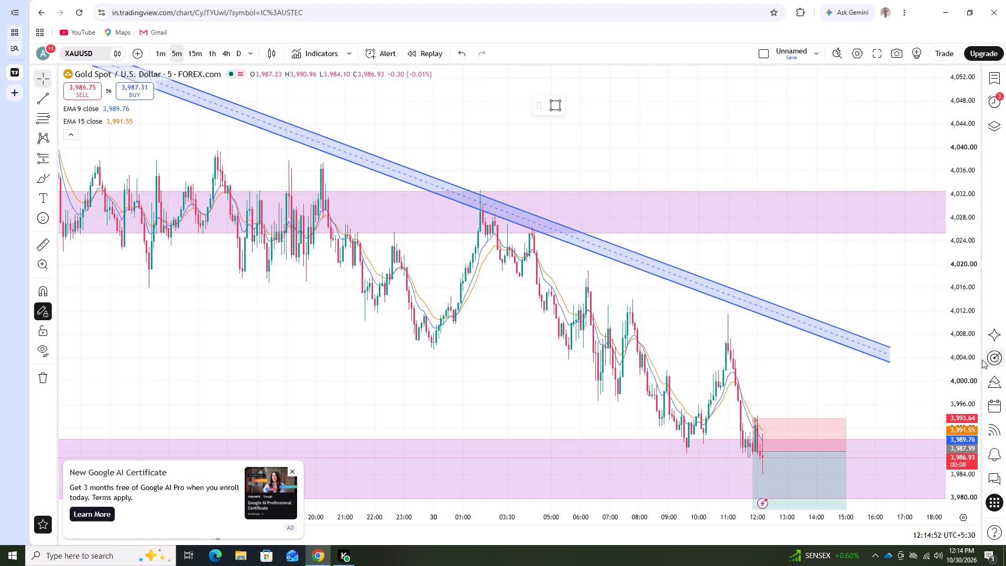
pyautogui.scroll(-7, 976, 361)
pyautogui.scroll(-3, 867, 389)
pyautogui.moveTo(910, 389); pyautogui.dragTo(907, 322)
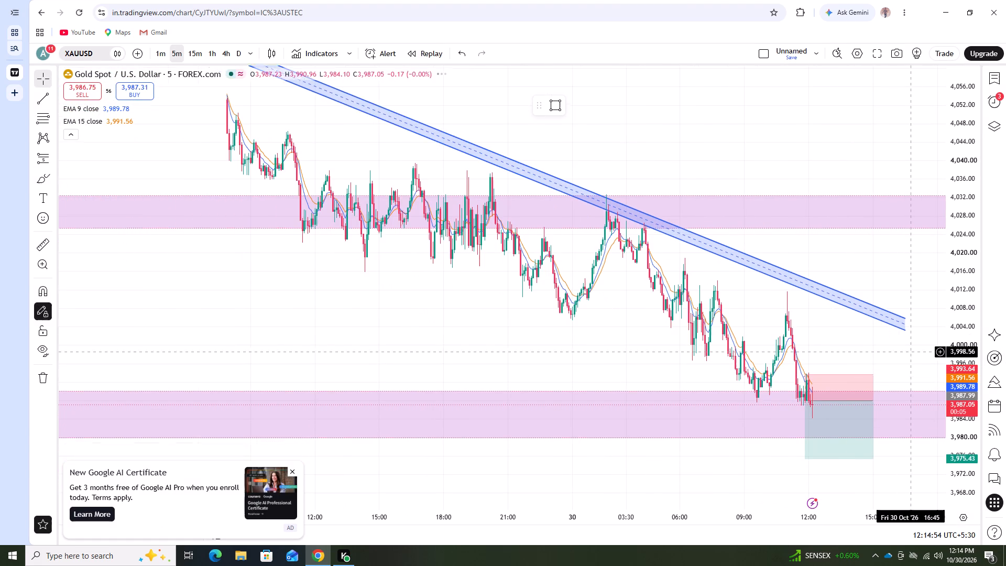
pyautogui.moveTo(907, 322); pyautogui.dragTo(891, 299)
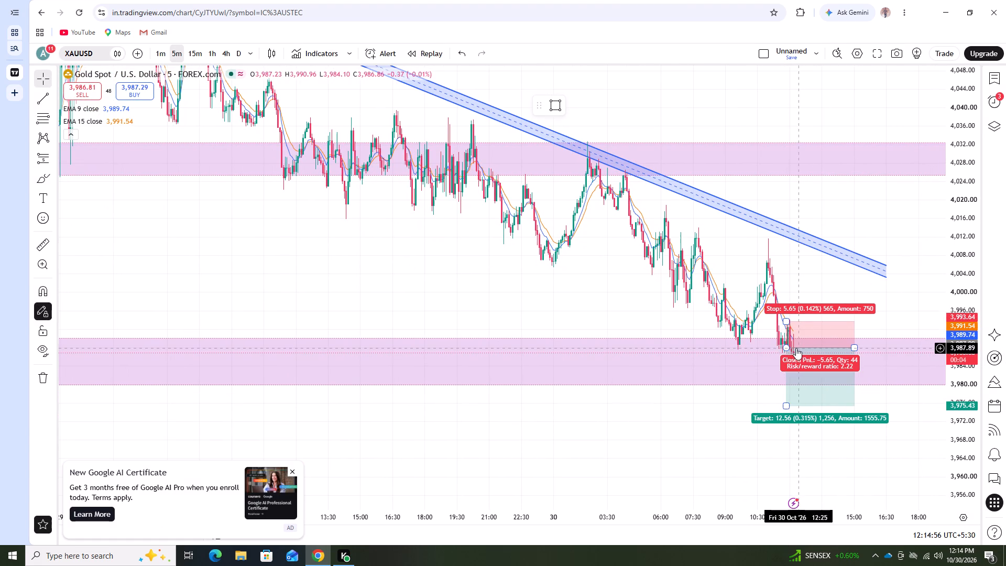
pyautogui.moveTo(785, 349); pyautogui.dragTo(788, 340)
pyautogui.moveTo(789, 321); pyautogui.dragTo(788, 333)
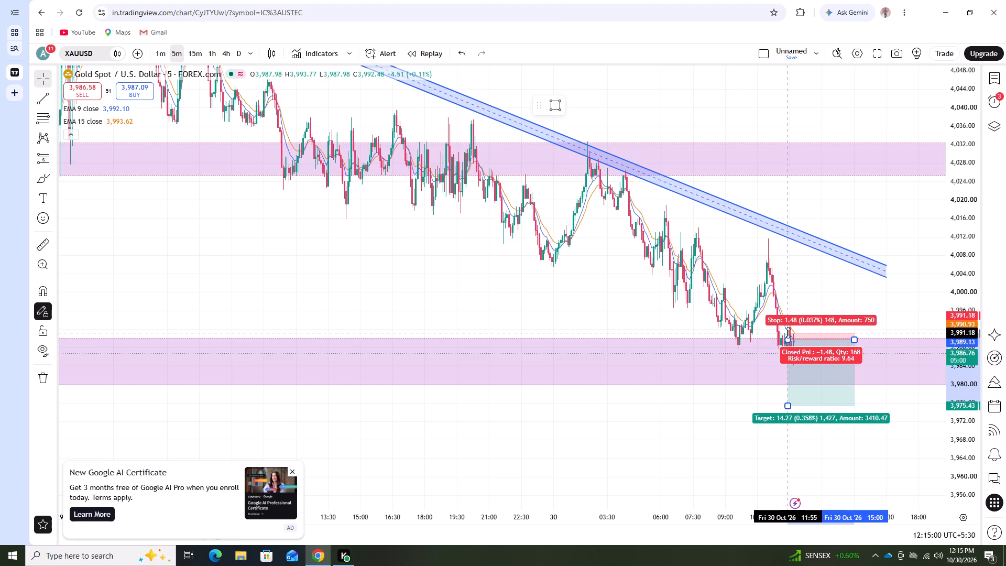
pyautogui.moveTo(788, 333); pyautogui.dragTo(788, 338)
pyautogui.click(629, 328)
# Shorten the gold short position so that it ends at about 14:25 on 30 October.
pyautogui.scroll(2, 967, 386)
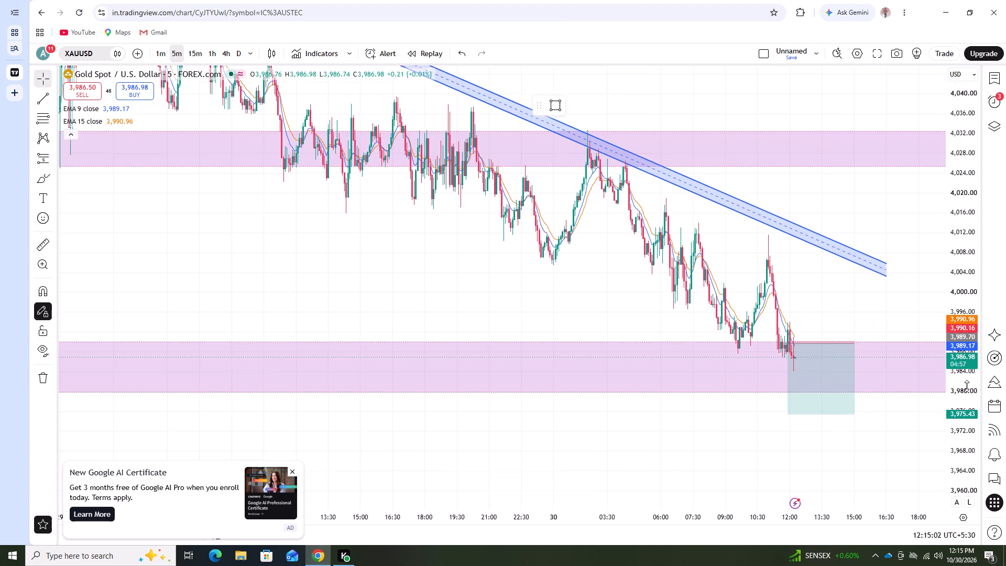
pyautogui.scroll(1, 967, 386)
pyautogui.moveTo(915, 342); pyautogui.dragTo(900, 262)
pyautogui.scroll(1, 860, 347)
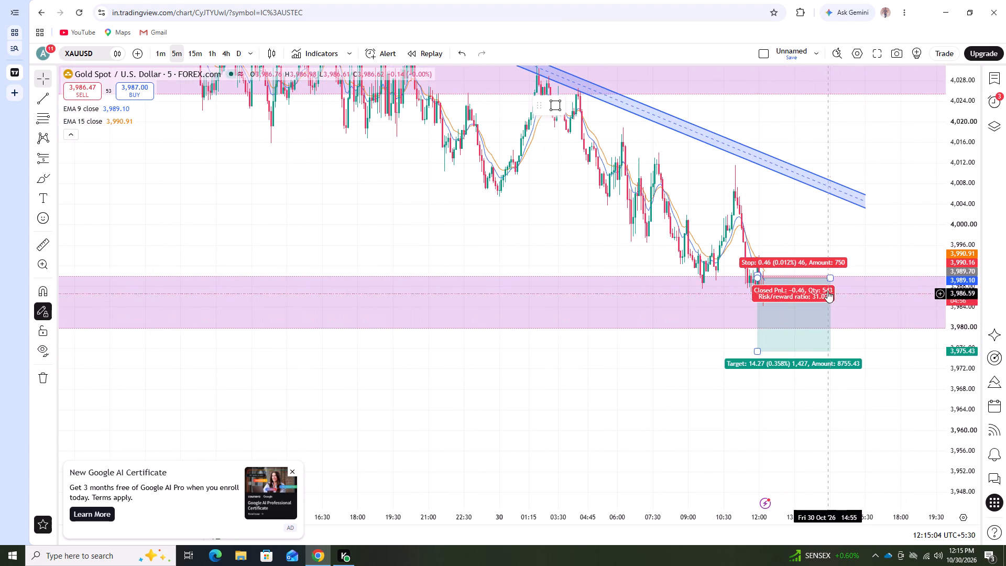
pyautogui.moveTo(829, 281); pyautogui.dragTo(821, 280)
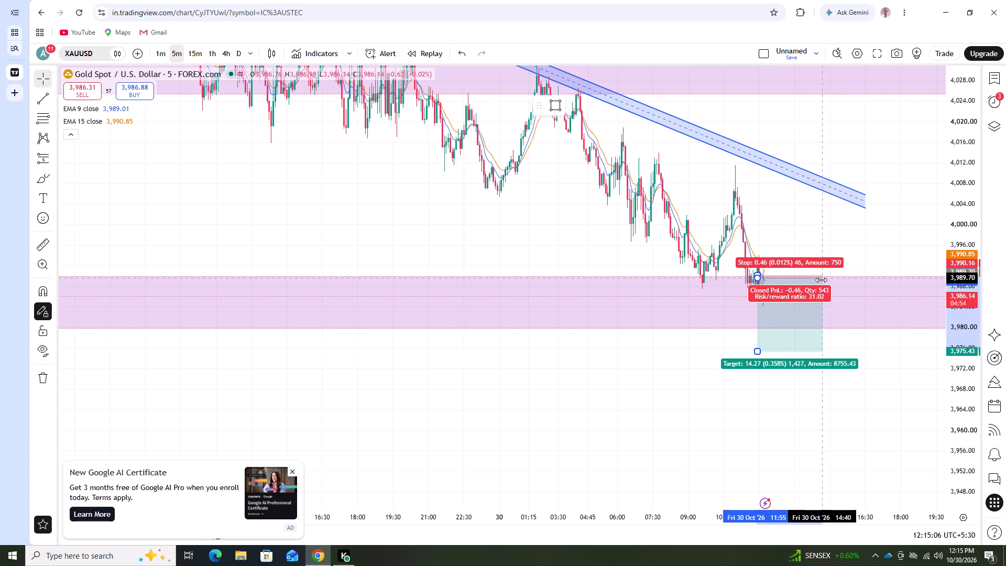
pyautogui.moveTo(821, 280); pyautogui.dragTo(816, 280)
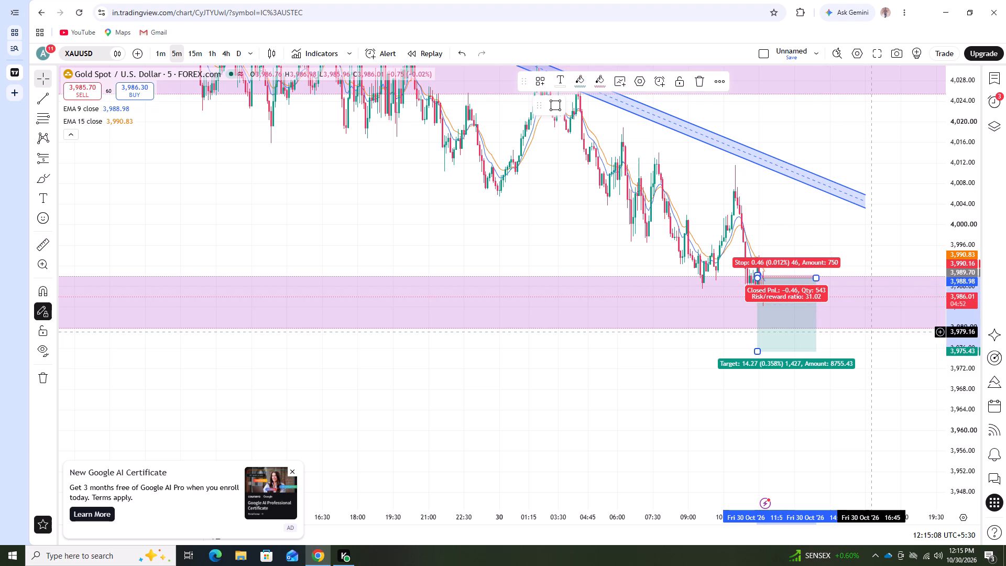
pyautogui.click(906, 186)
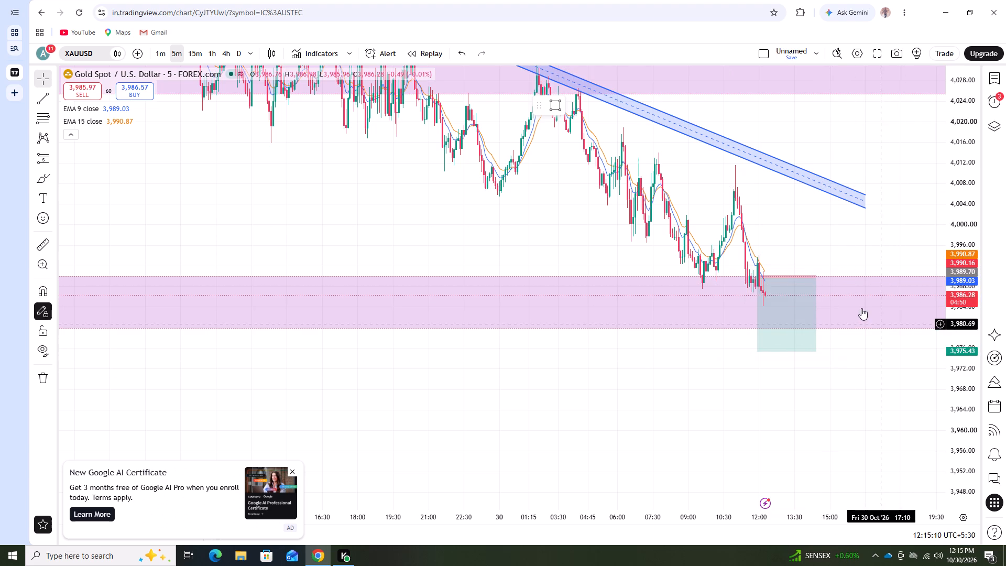
# Delete the gold short position at the lowest purple zone.
pyautogui.scroll(2, 856, 343)
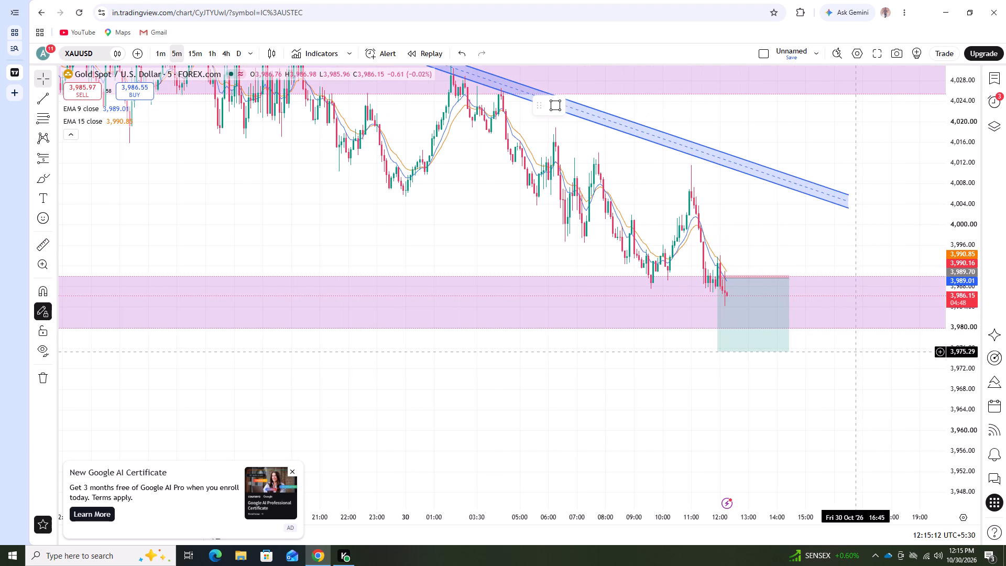
pyautogui.scroll(1, 855, 365)
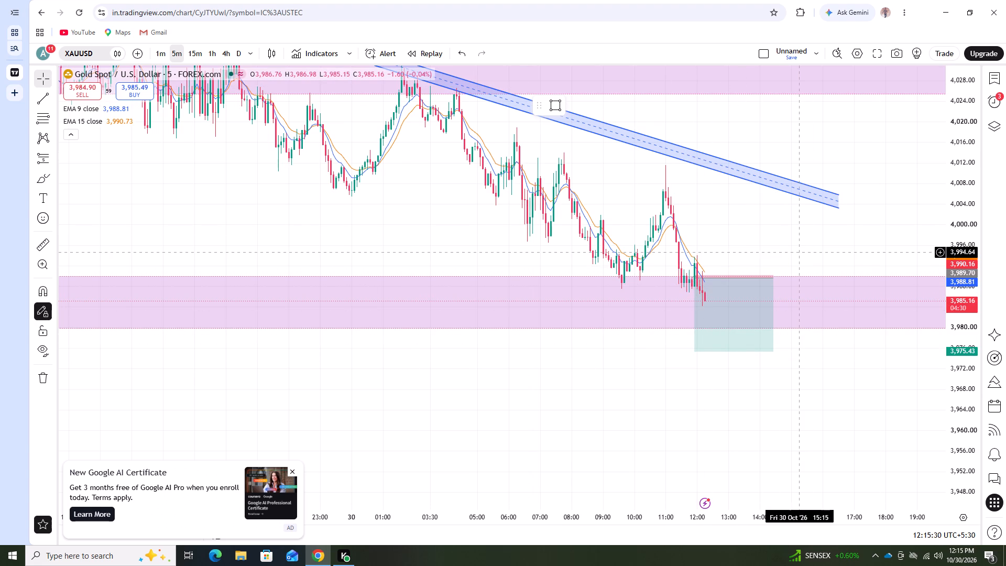
pyautogui.click(767, 331)
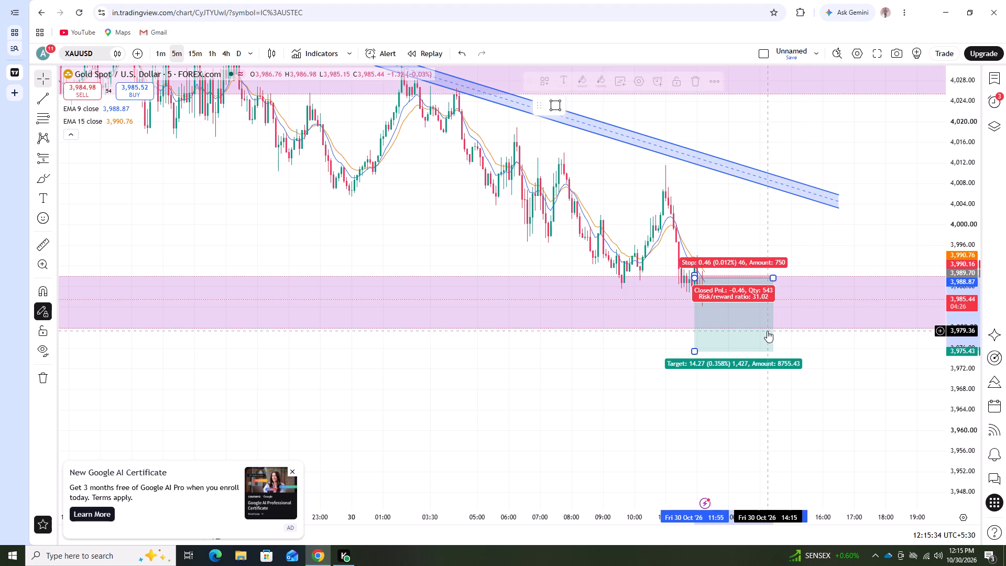
pyautogui.click(702, 78)
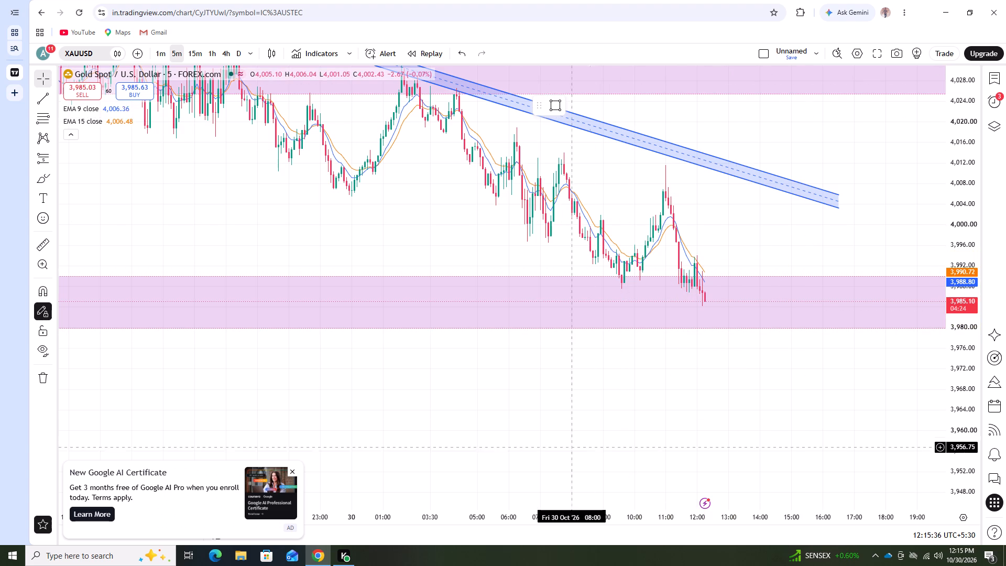
pyautogui.click(543, 483)
# Examine gold's price action against the descending channel and purple zones on the 5-minute and 15-minute charts.
pyautogui.scroll(2, 720, 426)
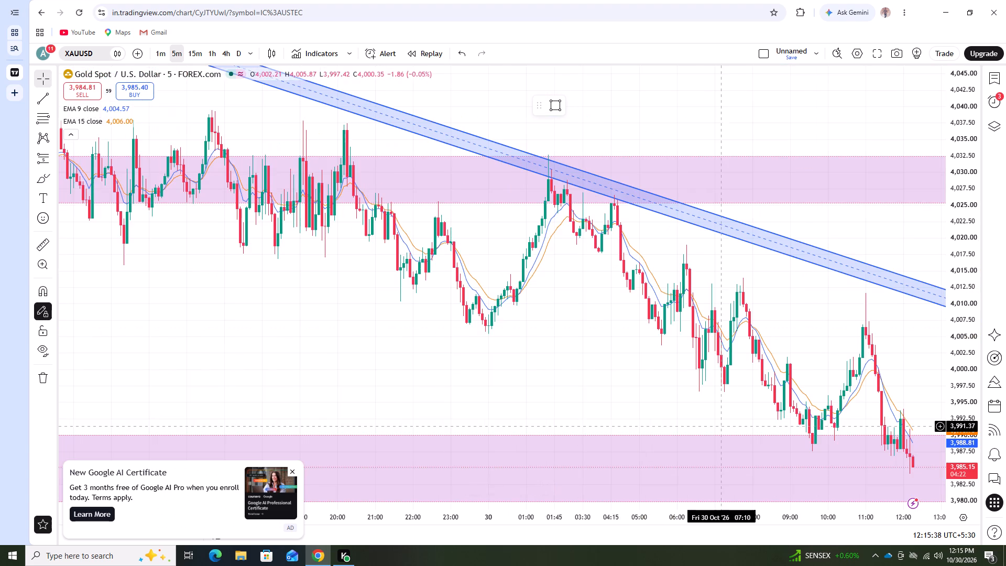
pyautogui.scroll(-1, 694, 419)
pyautogui.moveTo(660, 395); pyautogui.dragTo(446, 243)
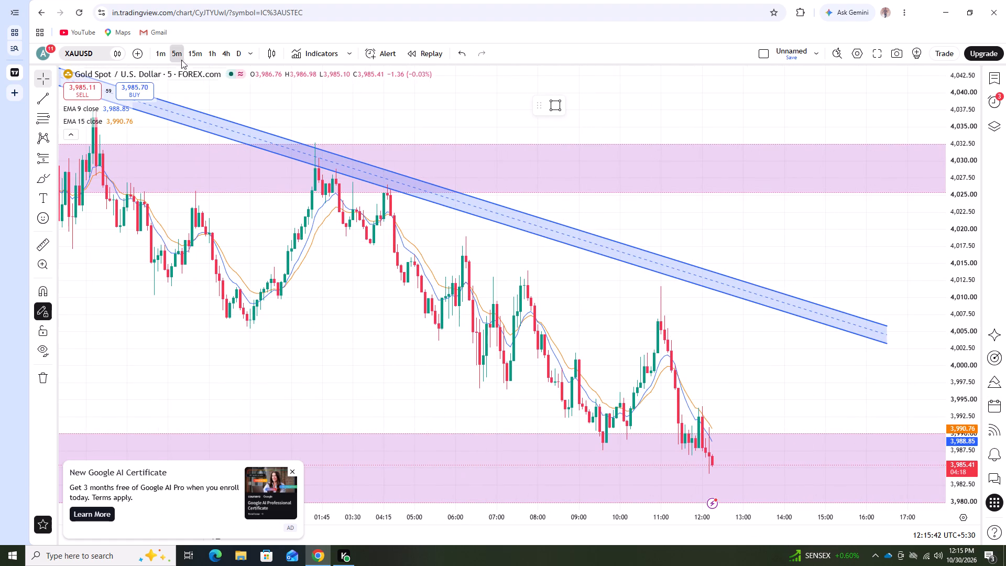
pyautogui.click(193, 52)
pyautogui.scroll(1, 695, 458)
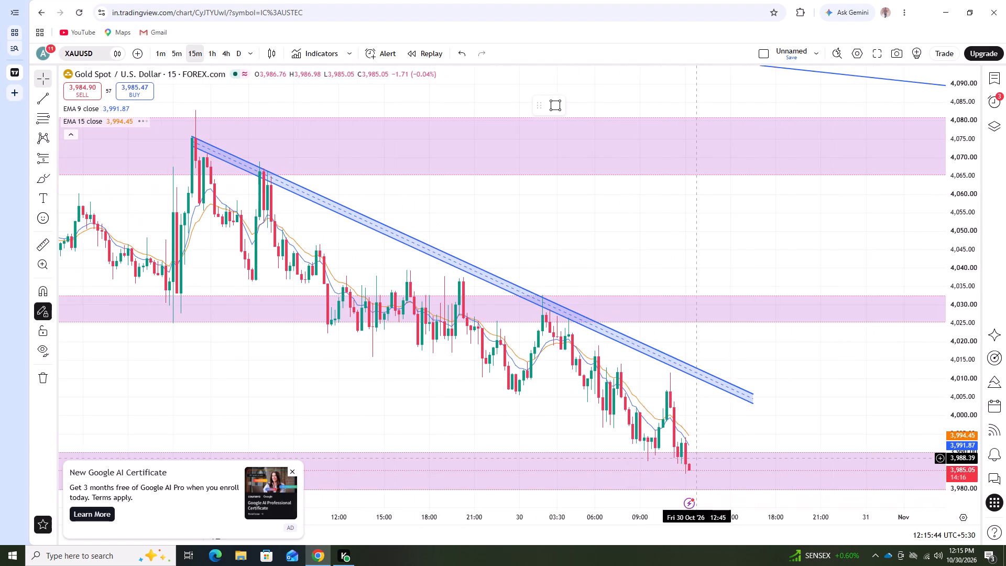
pyautogui.scroll(2, 658, 450)
pyautogui.scroll(-2, 945, 384)
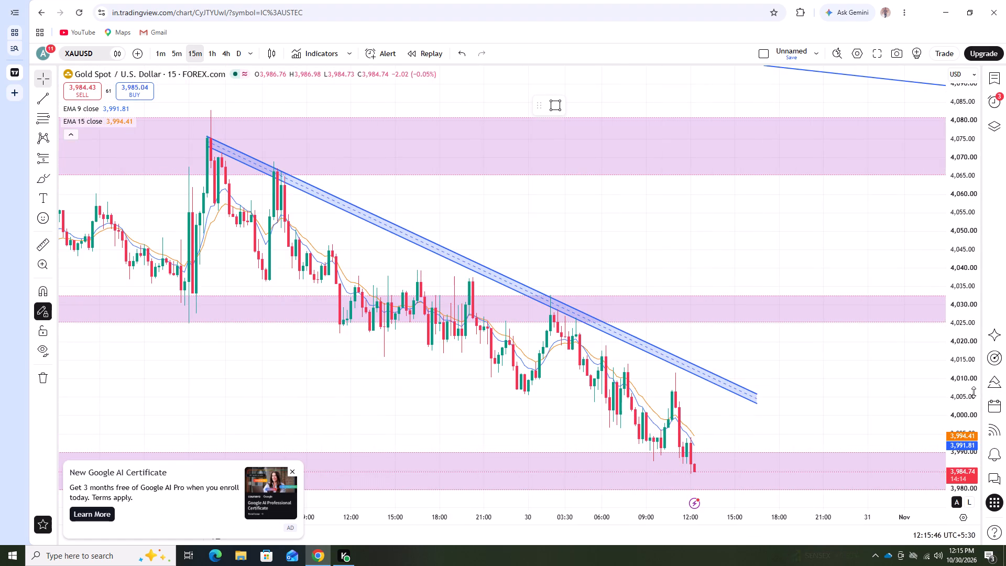
pyautogui.scroll(-3, 967, 389)
pyautogui.moveTo(928, 409); pyautogui.dragTo(915, 292)
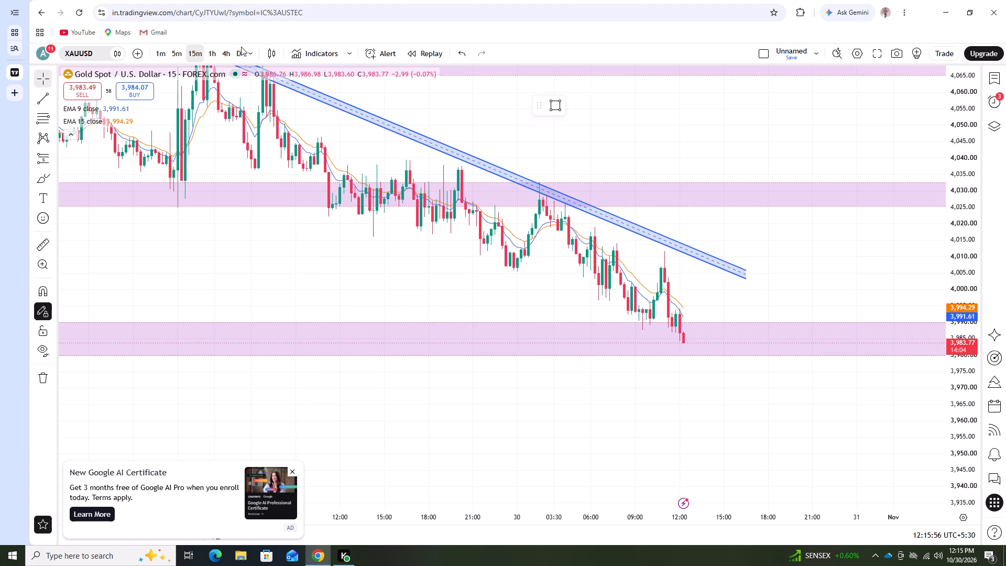
# Examine gold's latest candles within the lowest purple zone on the 5-minute chart.
pyautogui.click(176, 49)
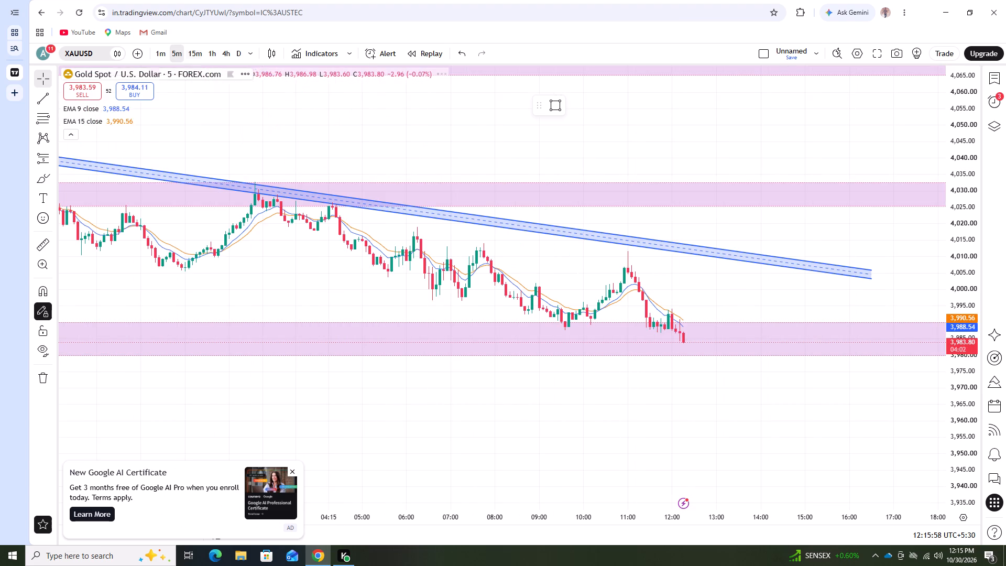
pyautogui.scroll(7, 954, 291)
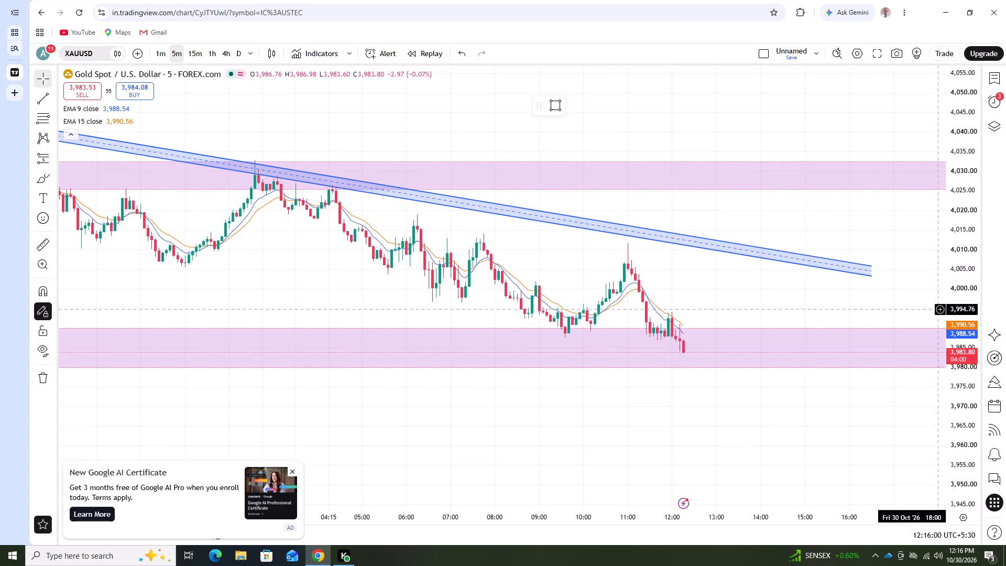
pyautogui.scroll(-2, 871, 364)
pyautogui.scroll(6, 948, 303)
pyautogui.scroll(1, 887, 330)
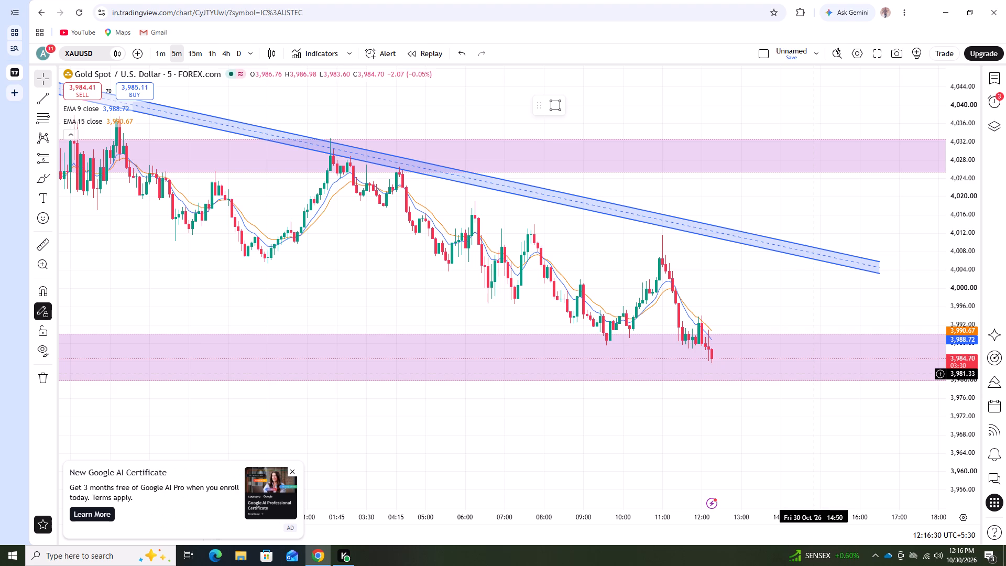
pyautogui.scroll(-4, 644, 357)
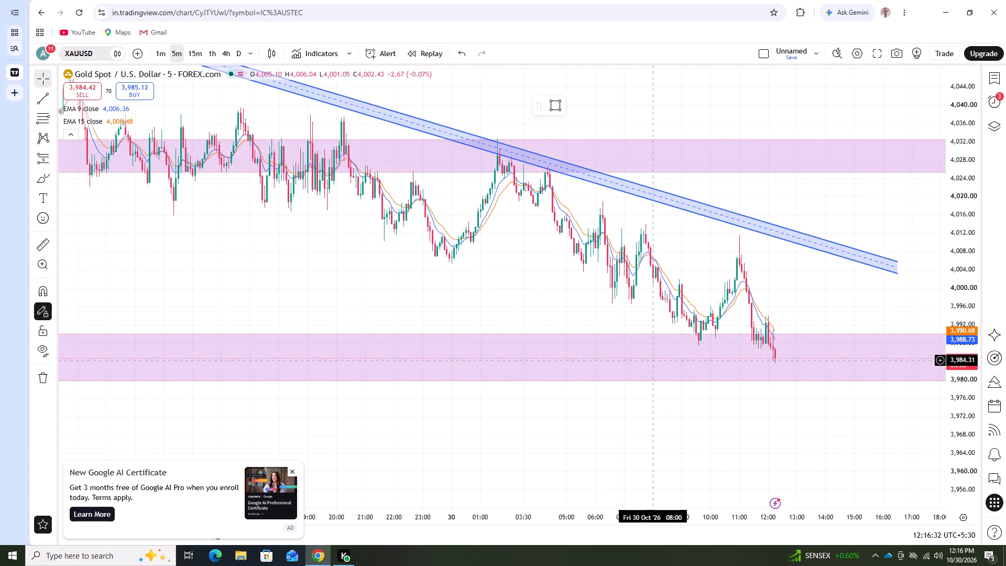
pyautogui.scroll(3, 669, 342)
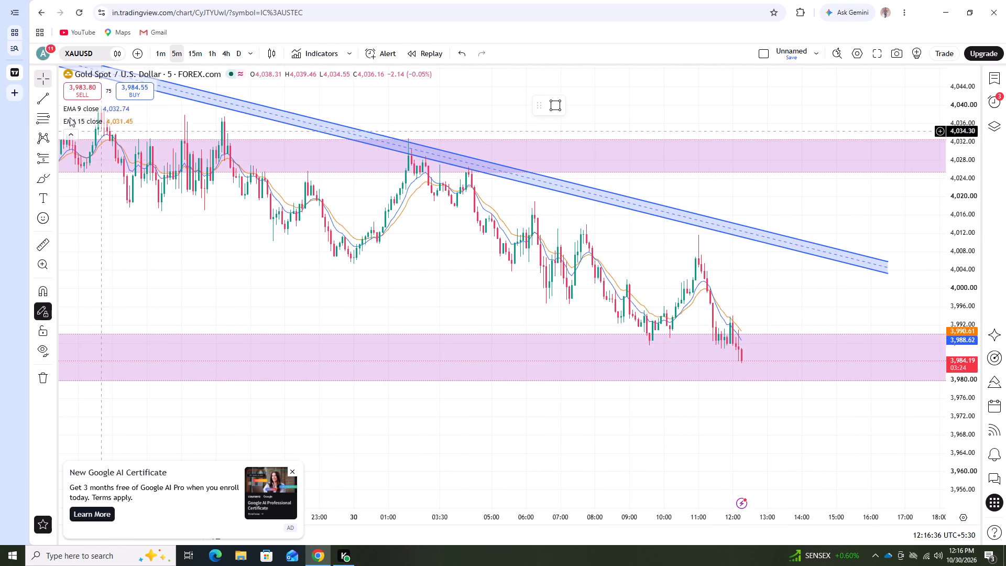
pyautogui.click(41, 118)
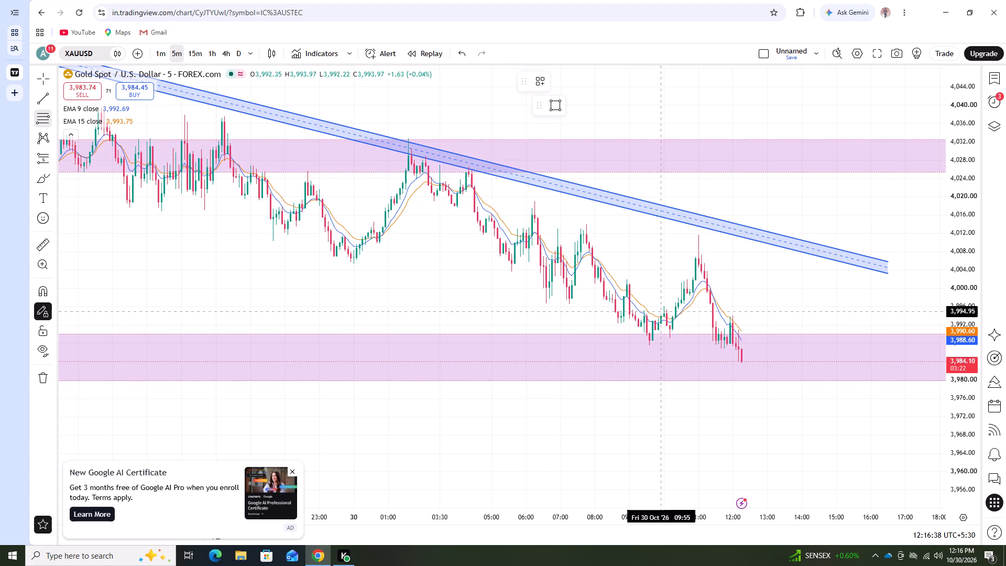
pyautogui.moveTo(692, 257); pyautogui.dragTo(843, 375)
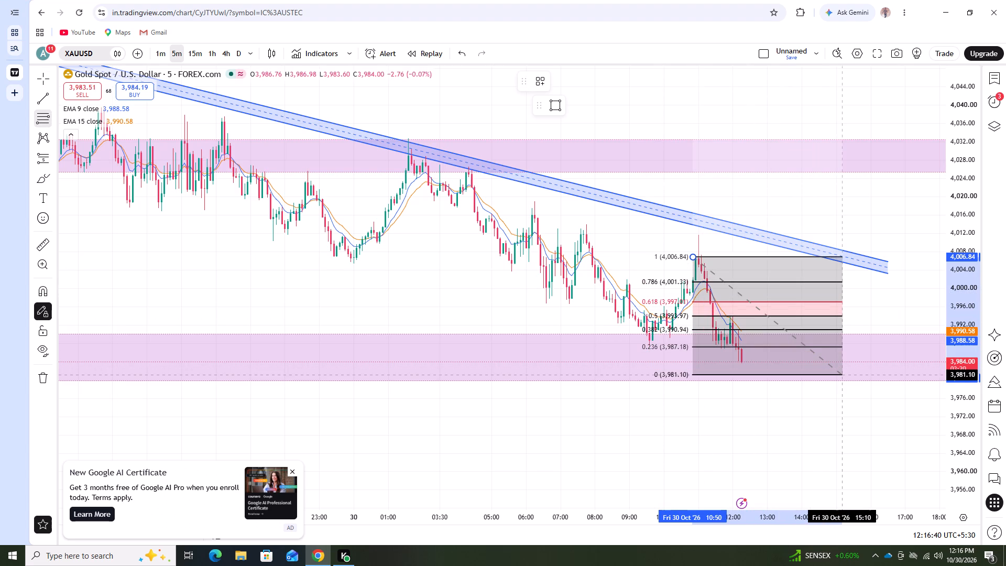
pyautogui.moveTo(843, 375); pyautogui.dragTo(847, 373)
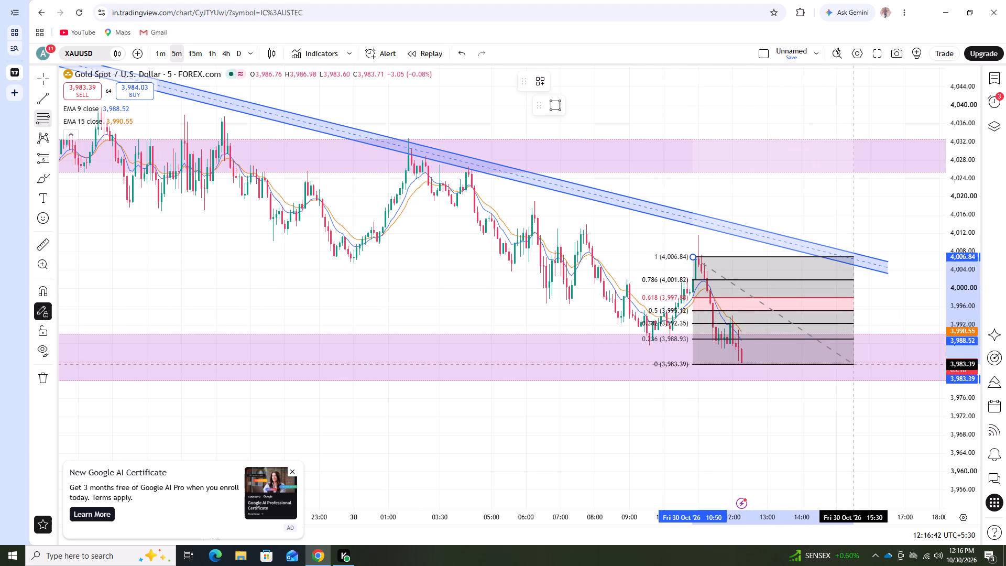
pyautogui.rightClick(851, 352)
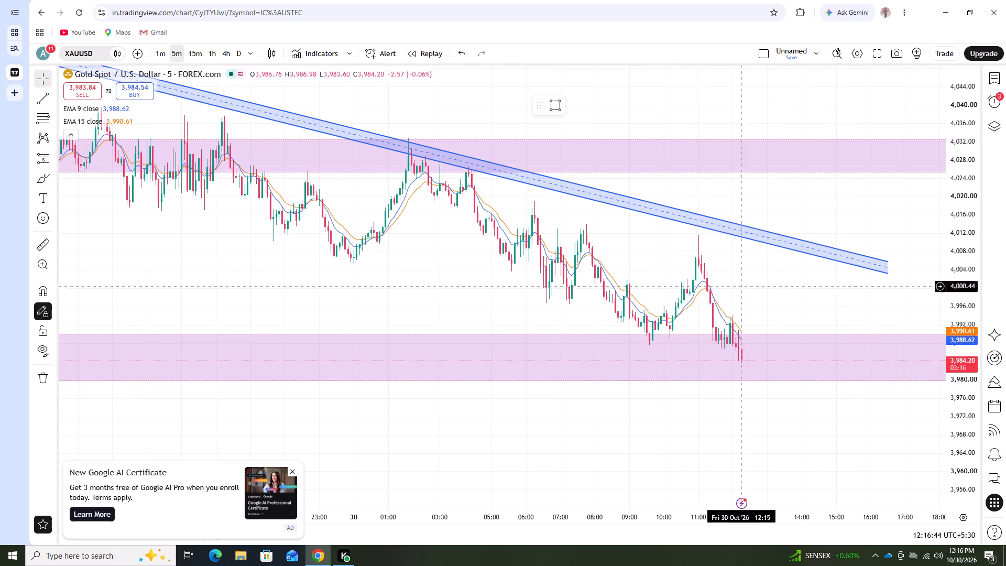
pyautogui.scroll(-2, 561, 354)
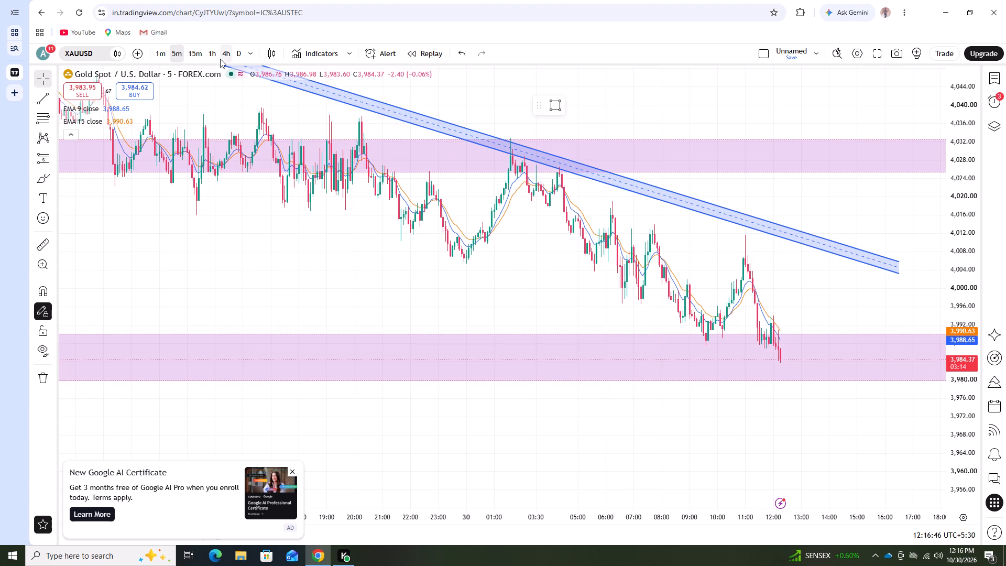
# Compare gold's price action at the lowest purple zone on the 15-minute, 1-hour and 5-minute charts.
pyautogui.click(196, 55)
pyautogui.scroll(1, 545, 328)
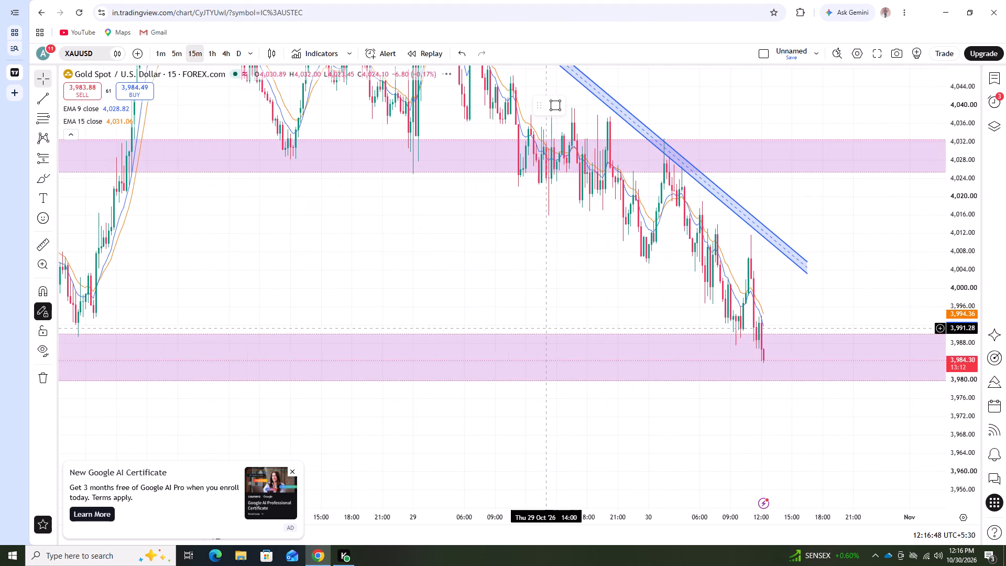
pyautogui.scroll(2, 545, 328)
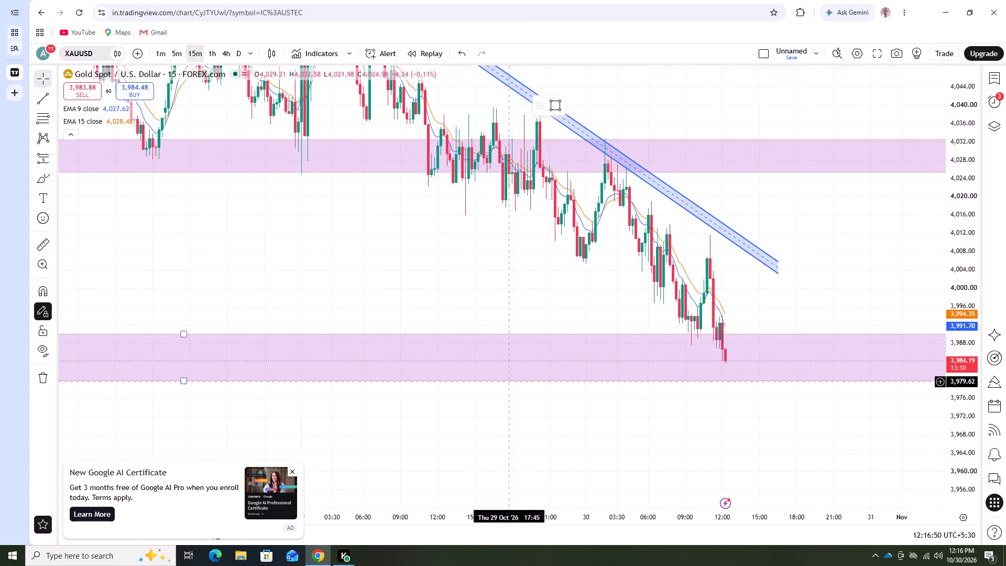
pyautogui.click(212, 51)
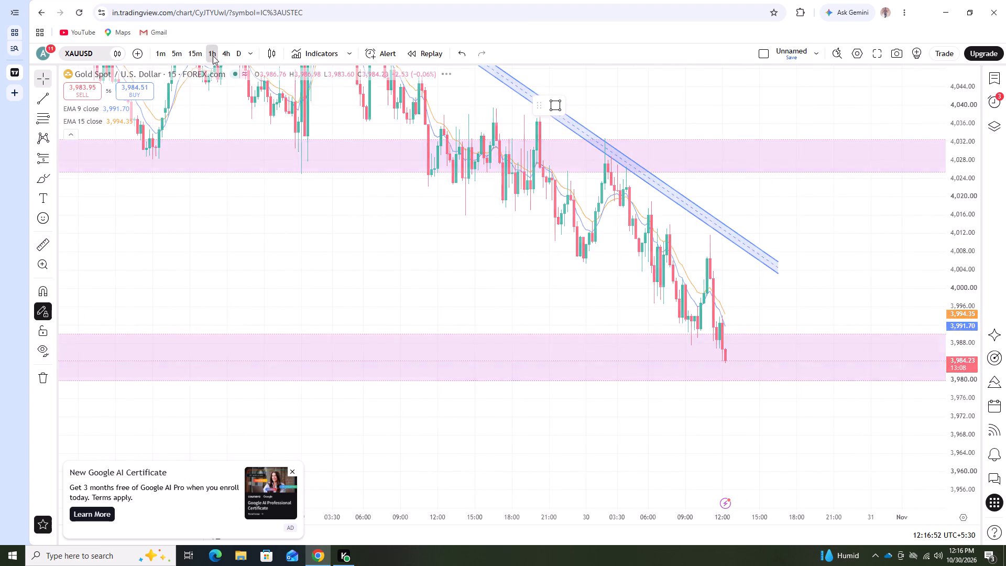
pyautogui.scroll(2, 424, 254)
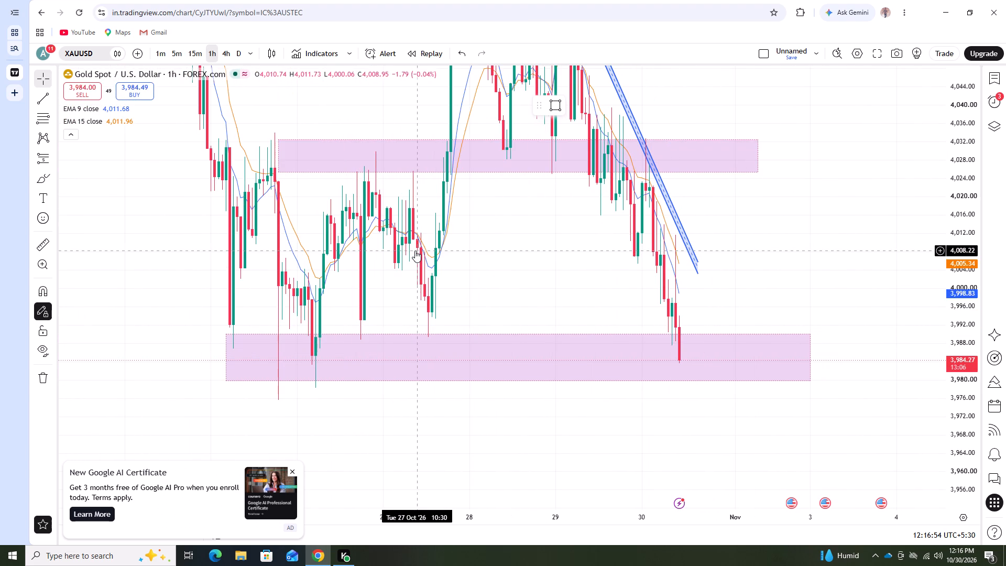
pyautogui.click(199, 51)
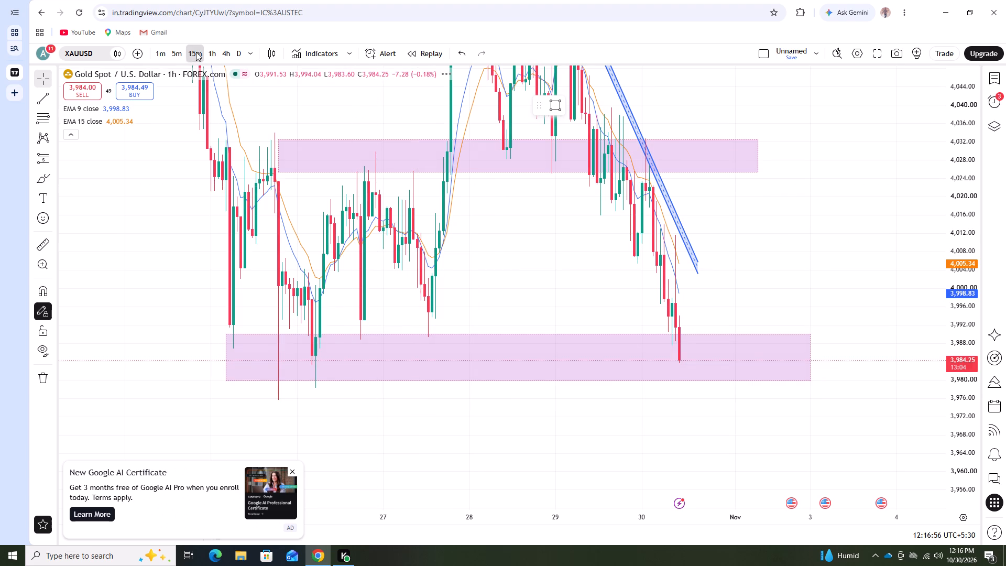
pyautogui.click(173, 58)
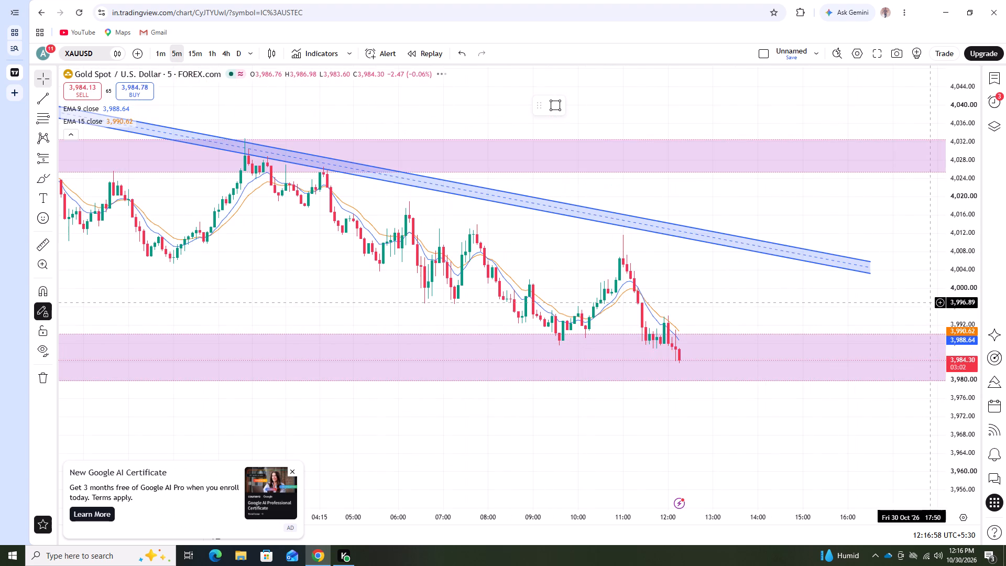
pyautogui.scroll(-2, 832, 331)
# Search for Forex Factory in a new tab, open the site and review its 30 October economic calendar events.
pyautogui.click(50, 96)
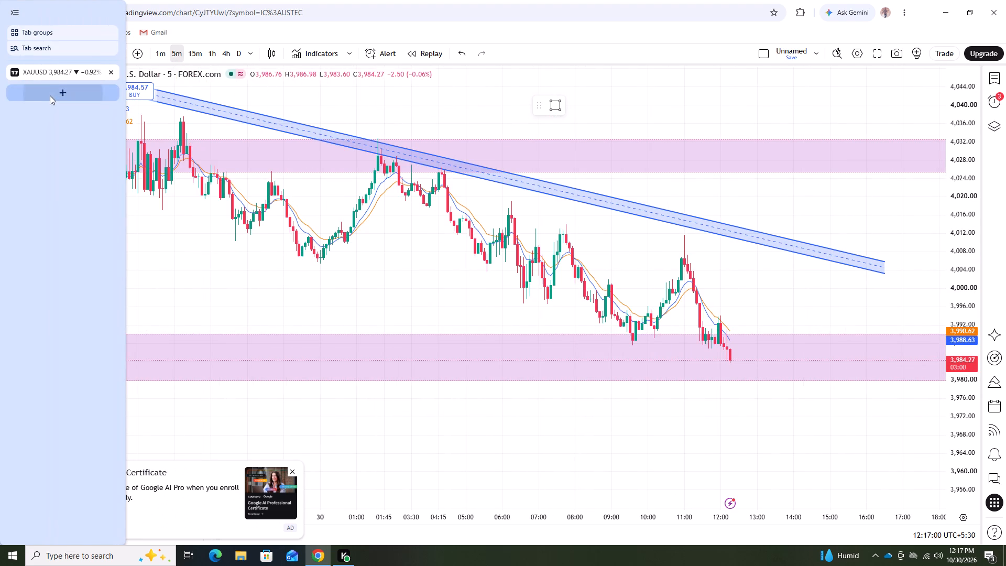
pyautogui.click(402, 203)
pyautogui.click(396, 222)
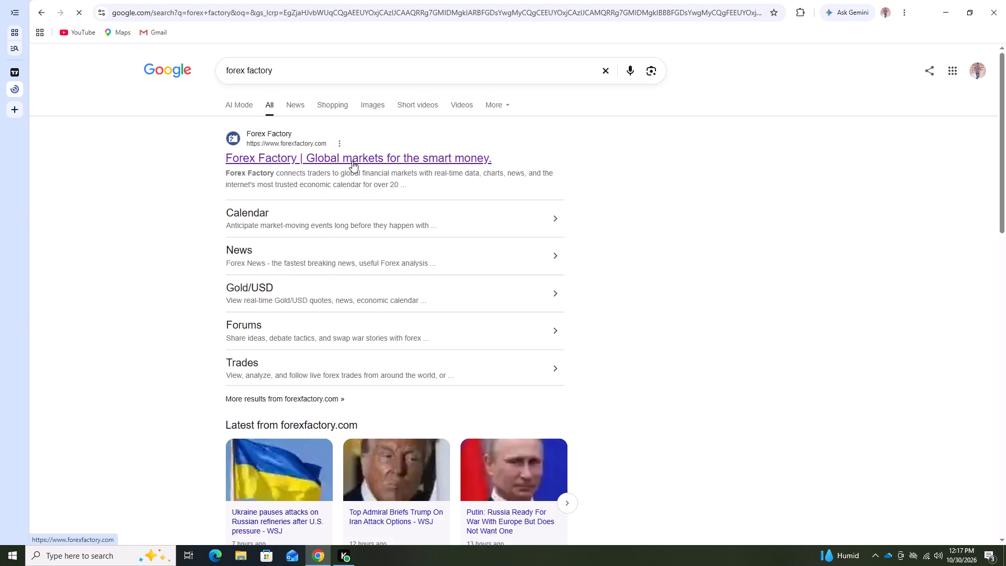
pyautogui.click(352, 161)
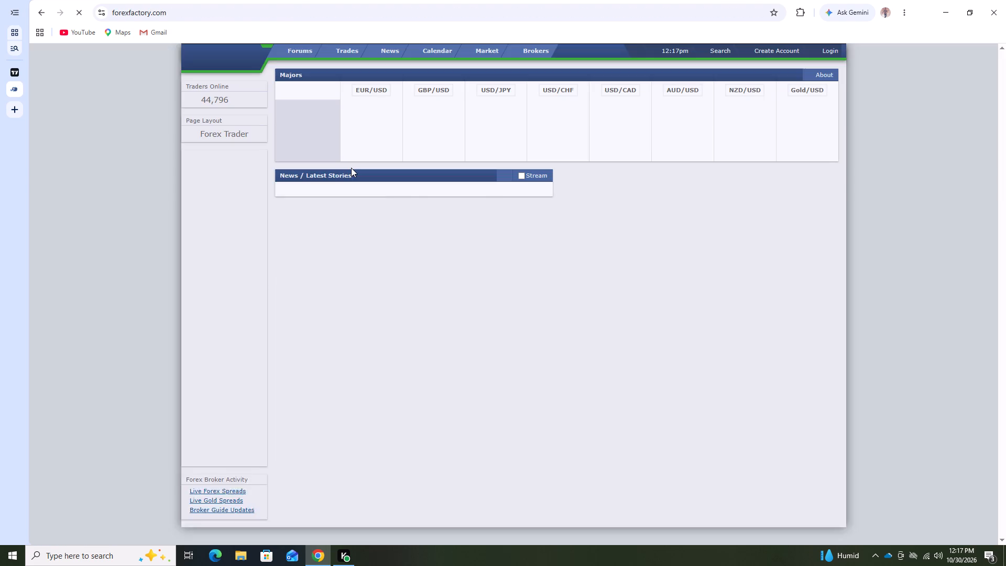
pyautogui.scroll(-6, 541, 346)
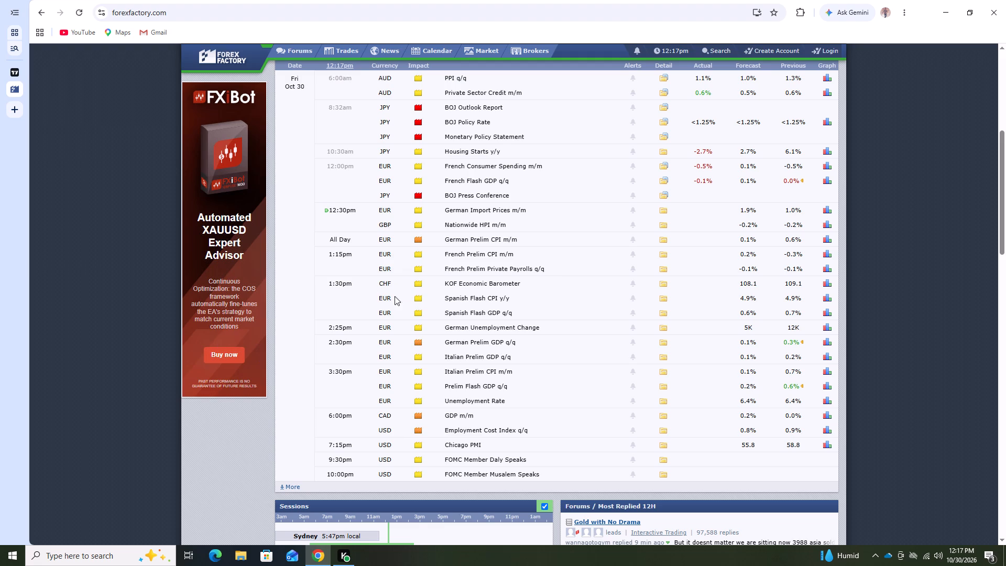
pyautogui.scroll(1, 512, 250)
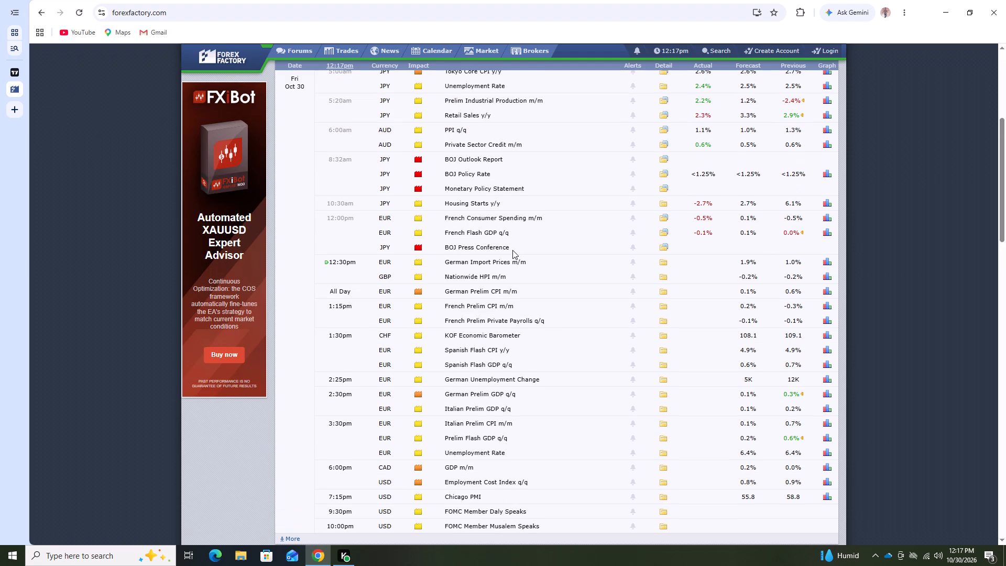
pyautogui.scroll(-2, 512, 253)
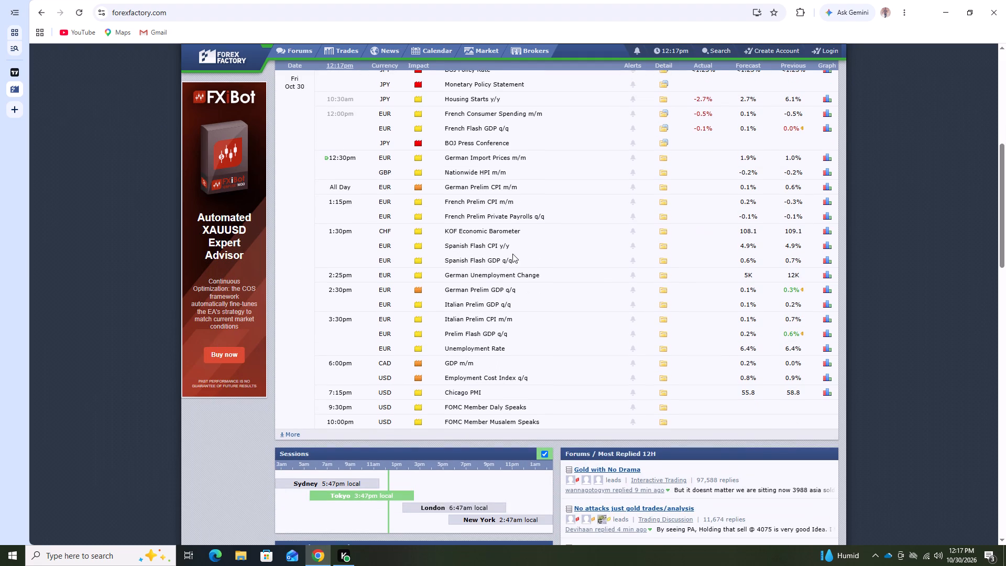
# Return to the gold chart and examine the latest candles in the lowest purple zone on the 1-minute chart.
pyautogui.moveTo(52, 78); pyautogui.dragTo(49, 83)
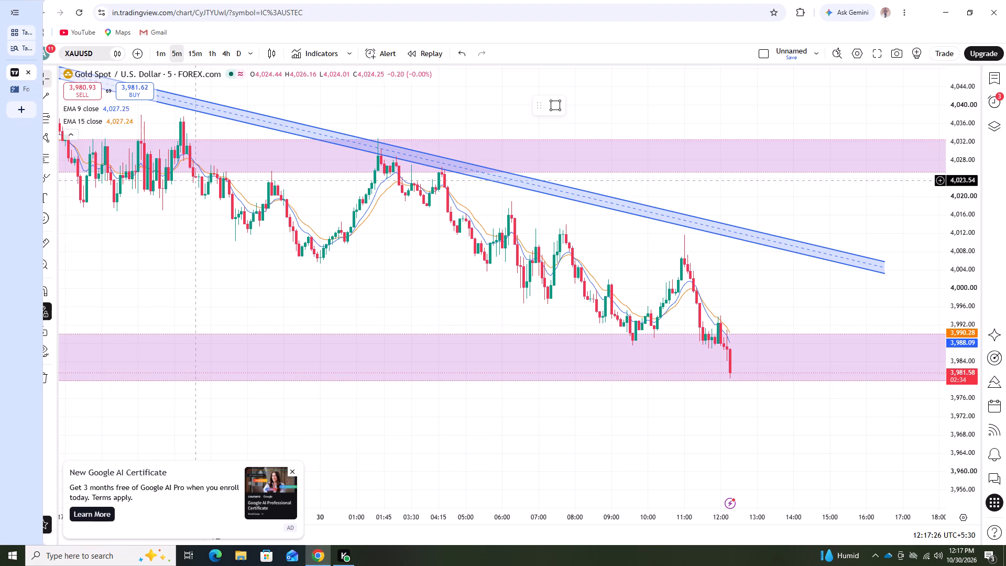
pyautogui.scroll(-1, 636, 380)
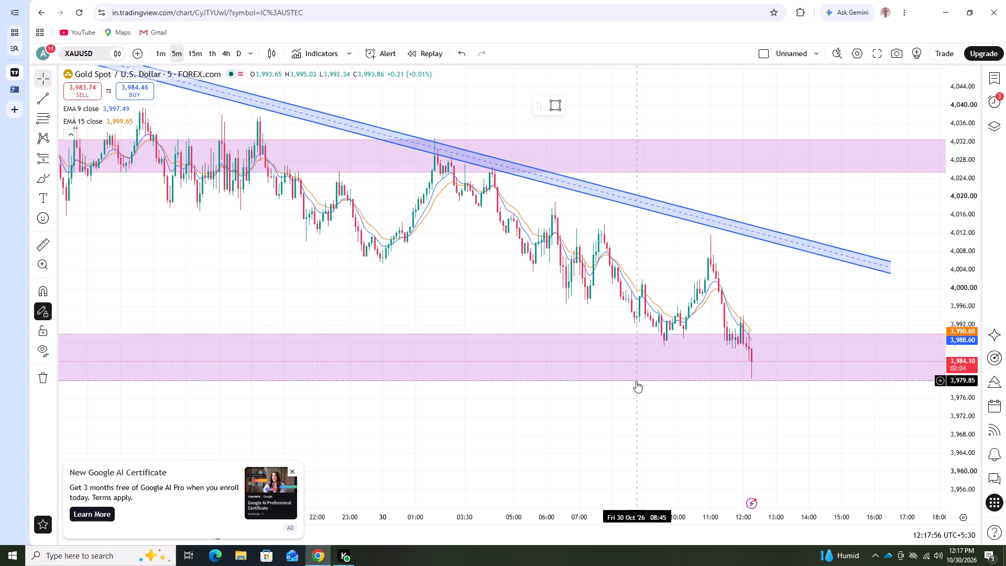
pyautogui.click(159, 48)
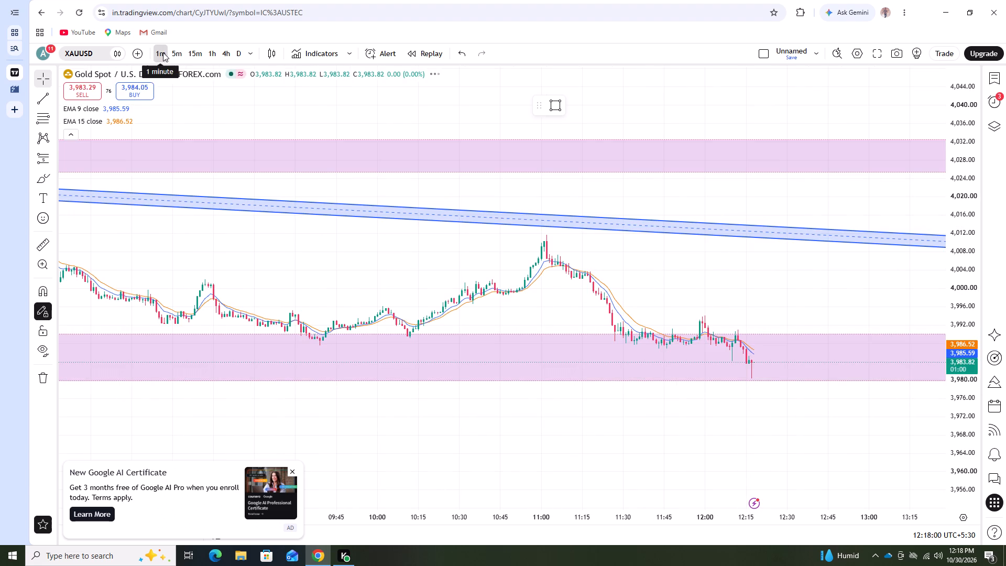
pyautogui.scroll(-1, 716, 436)
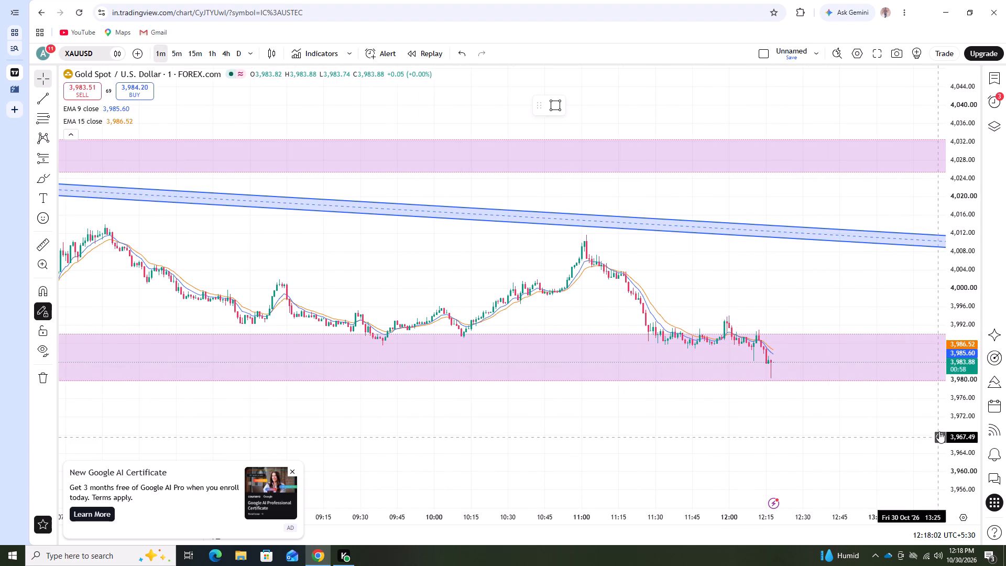
pyautogui.scroll(16, 976, 330)
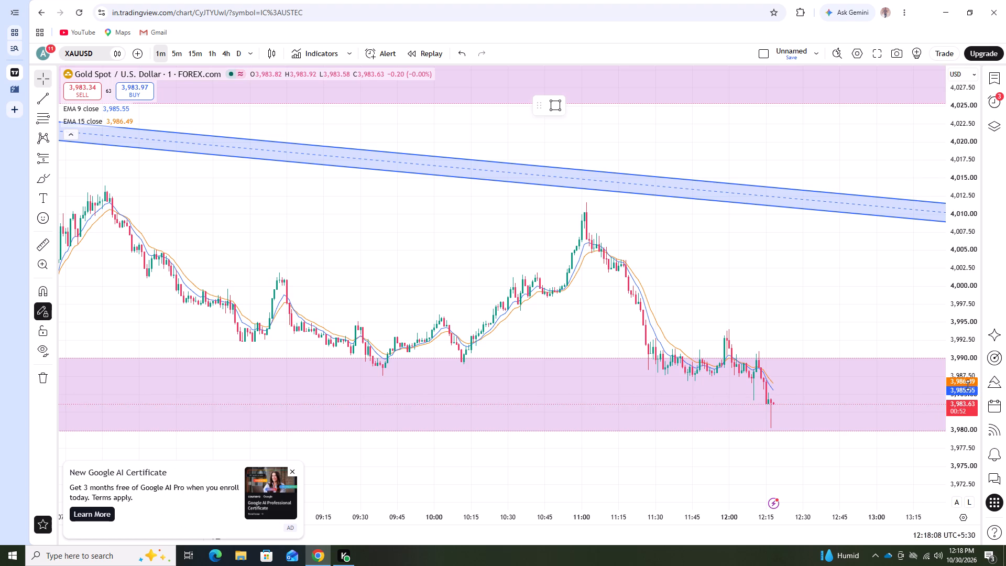
pyautogui.scroll(7, 968, 385)
pyautogui.scroll(-3, 960, 391)
pyautogui.scroll(-2, 690, 396)
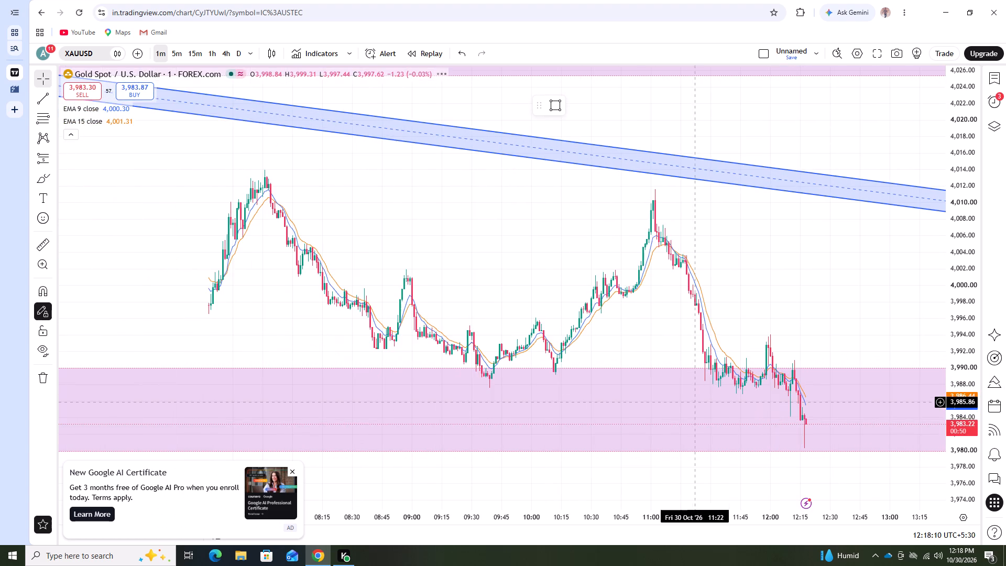
pyautogui.scroll(1, 712, 401)
# Examine gold's decline from the descending channel into the lowest purple zone on the 5-minute and 15-minute charts.
pyautogui.click(173, 55)
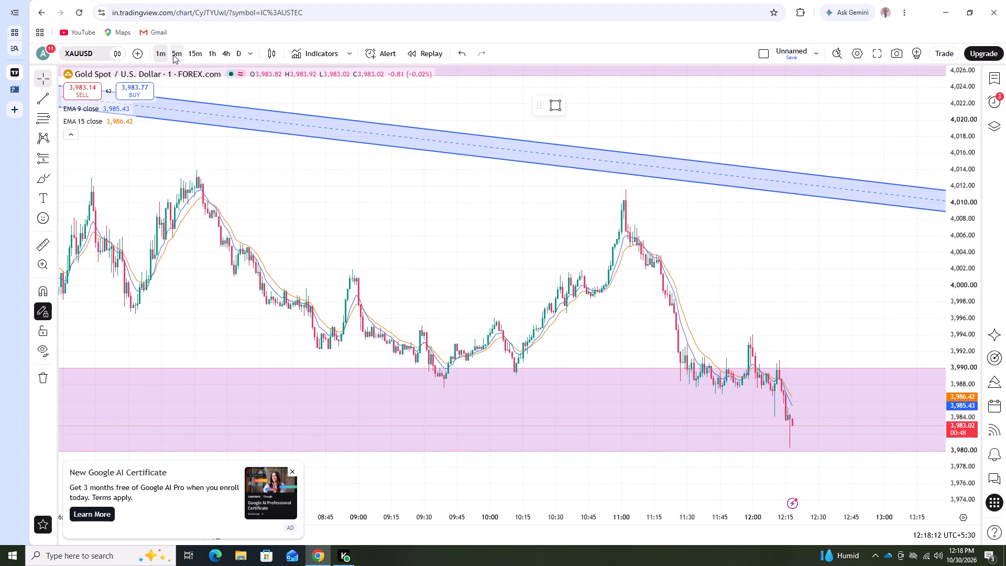
pyautogui.scroll(3, 406, 157)
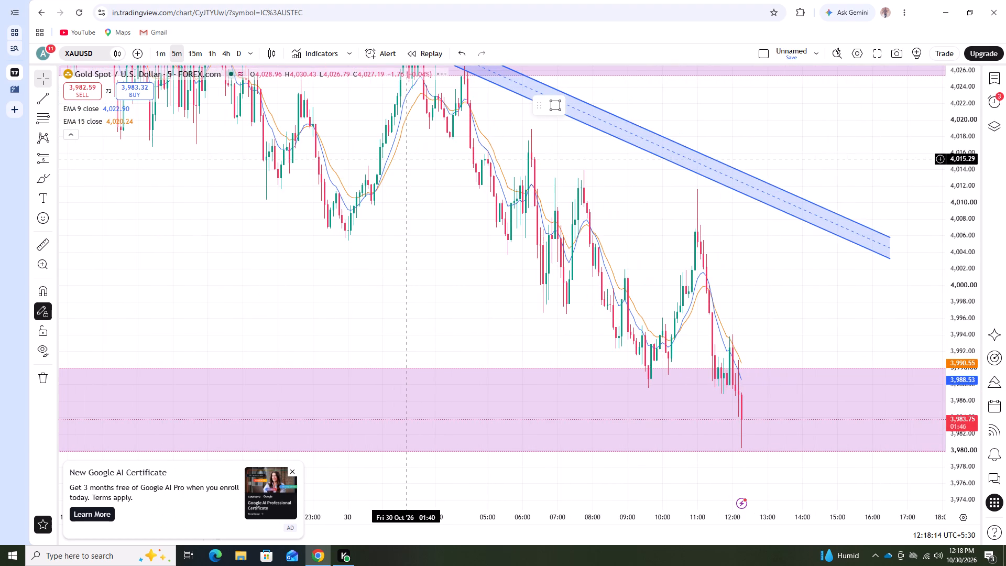
pyautogui.click(192, 52)
pyautogui.scroll(3, 473, 218)
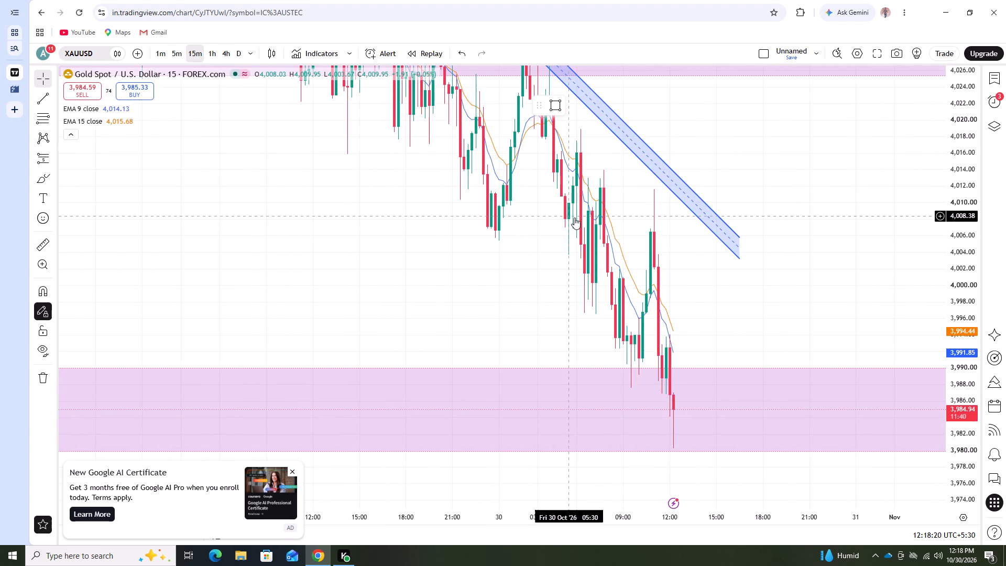
pyautogui.click(170, 52)
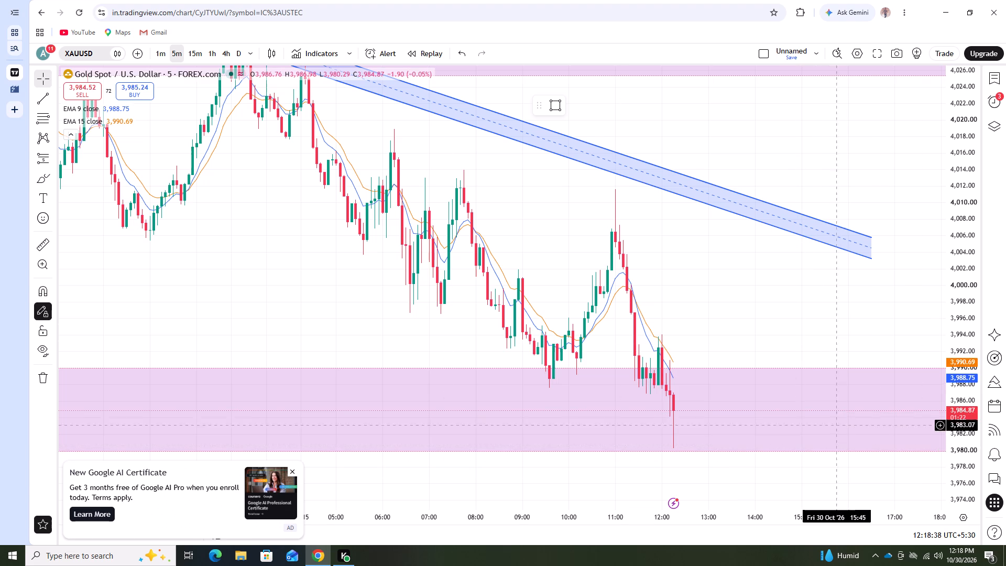
pyautogui.scroll(-4, 684, 383)
pyautogui.scroll(6, 684, 383)
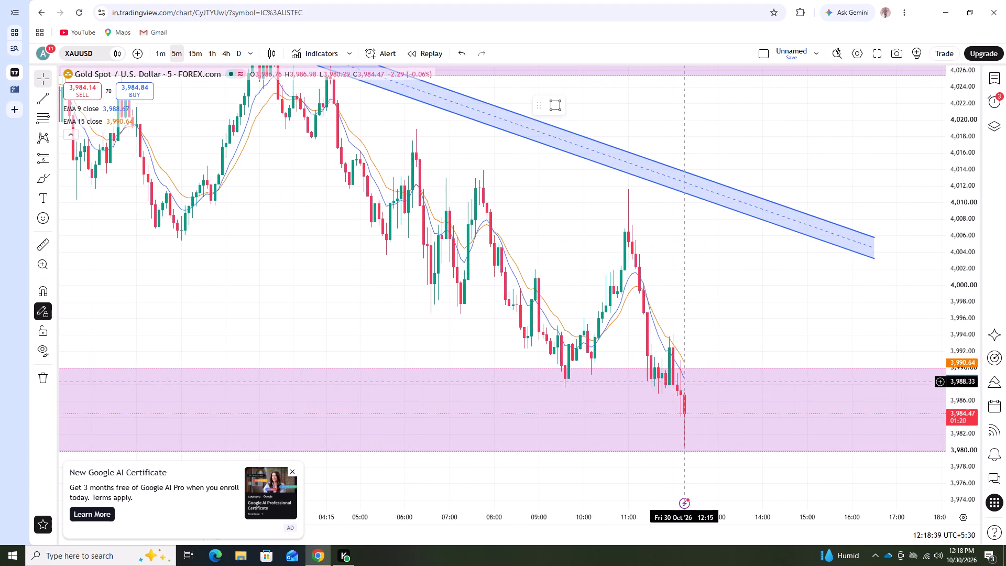
pyautogui.scroll(-6, 953, 238)
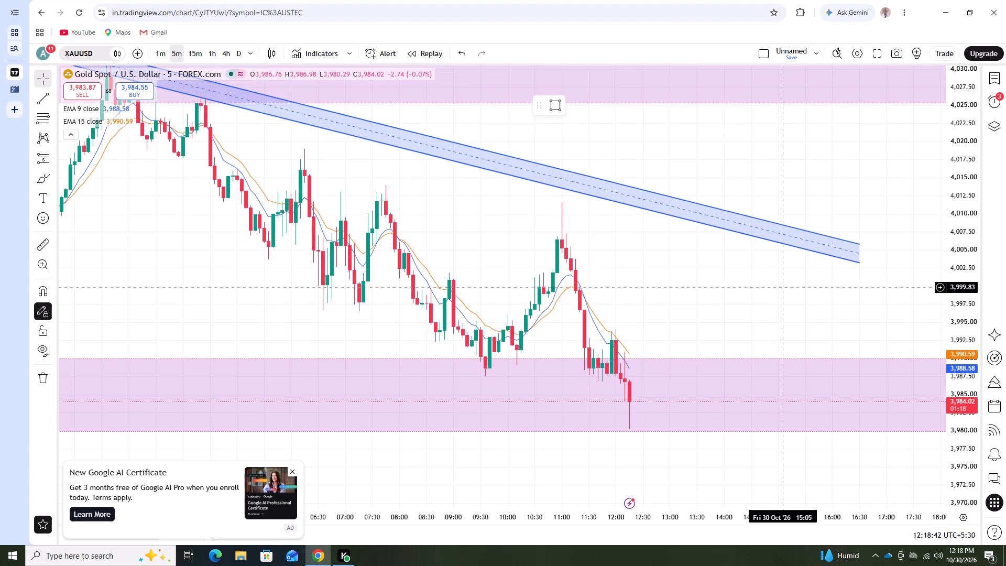
pyautogui.scroll(-3, 958, 252)
pyautogui.moveTo(873, 280); pyautogui.dragTo(1005, 370)
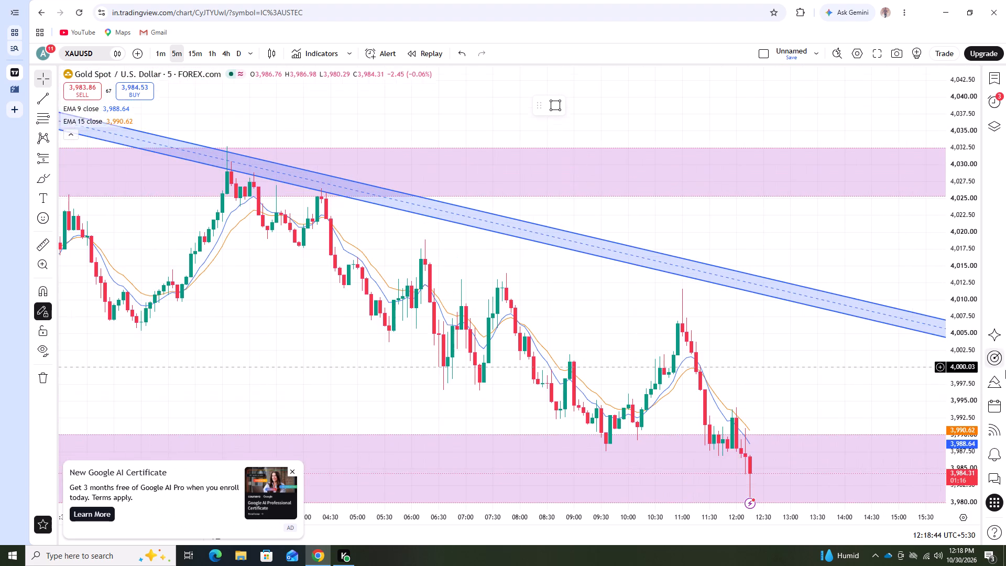
pyautogui.moveTo(1005, 370); pyautogui.dragTo(939, 336)
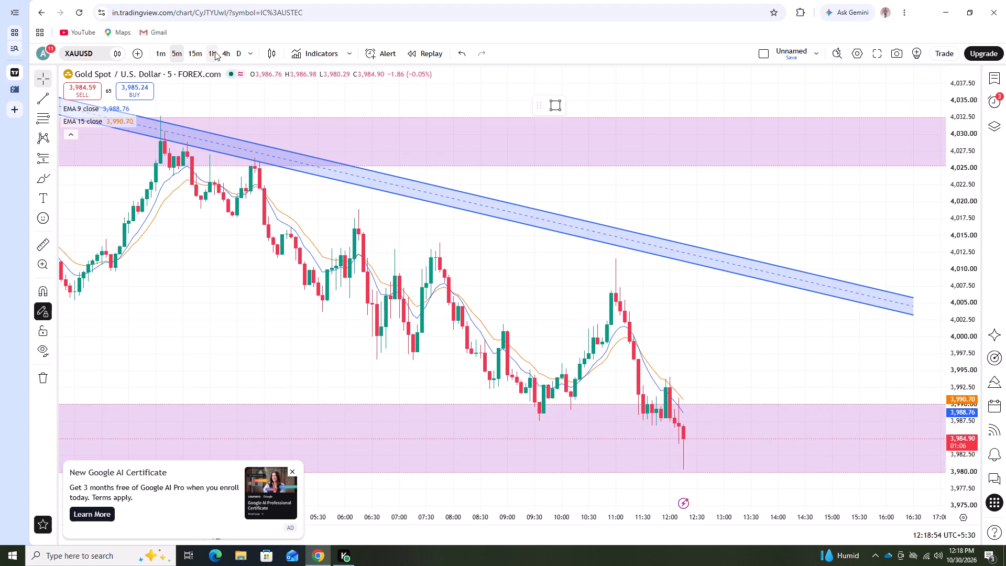
# On the 15-minute chart, realign the descending channel's start at the early 29 October high, with its upper edge at about 4,077.
pyautogui.click(194, 52)
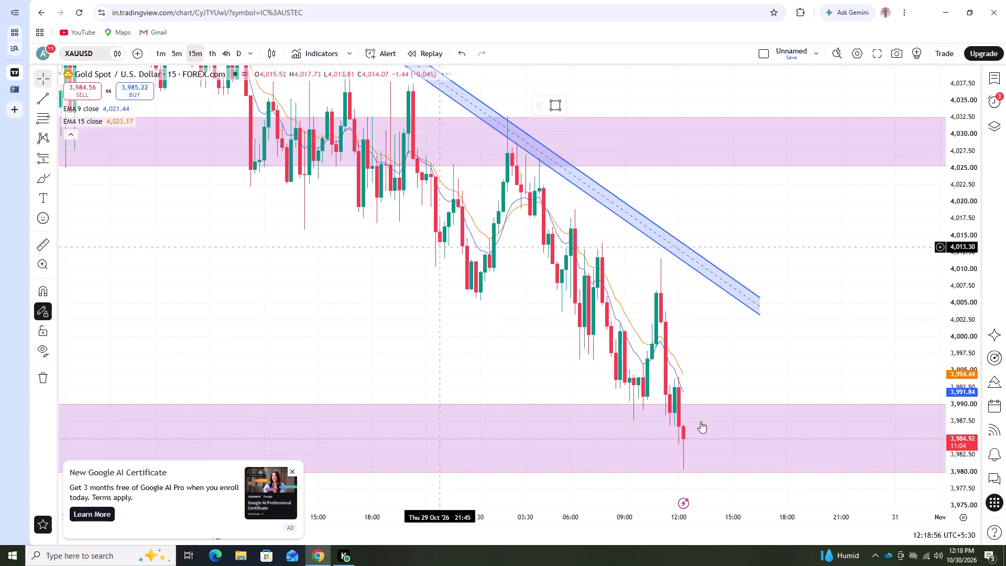
pyautogui.scroll(1, 767, 462)
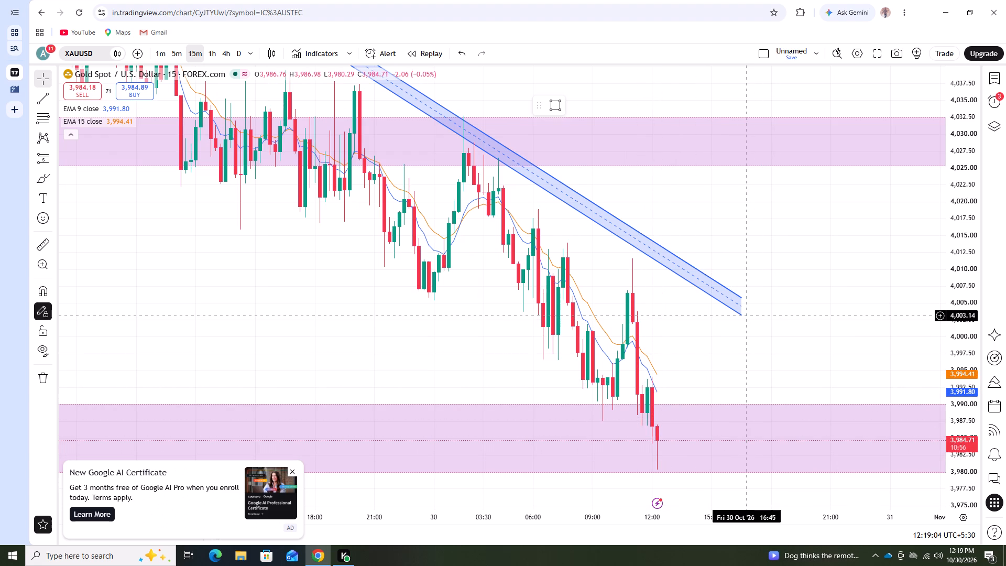
pyautogui.scroll(-3, 727, 318)
pyautogui.scroll(3, 524, 227)
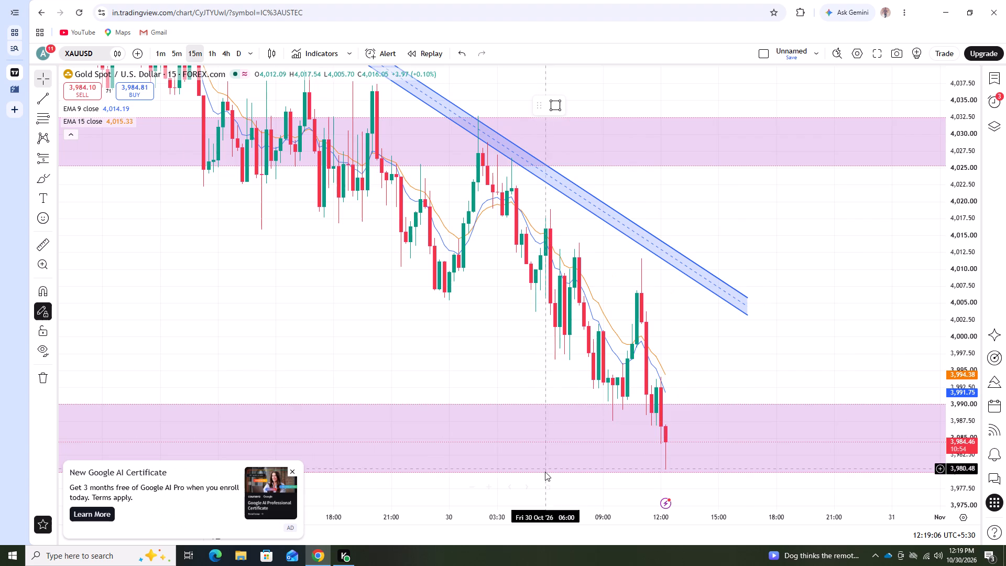
pyautogui.click(550, 483)
pyautogui.scroll(3, 650, 405)
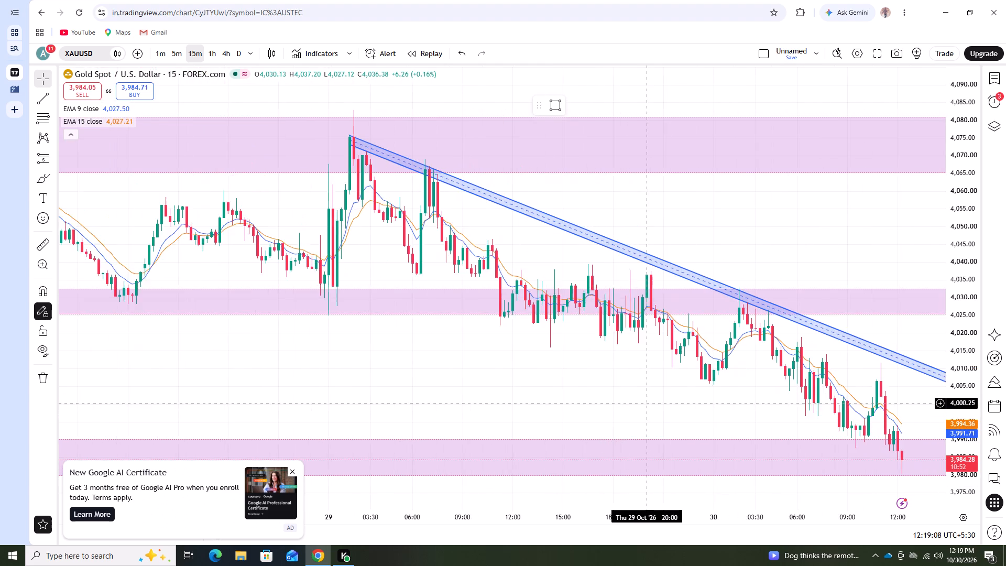
pyautogui.scroll(2, 647, 403)
pyautogui.moveTo(606, 396); pyautogui.dragTo(595, 368)
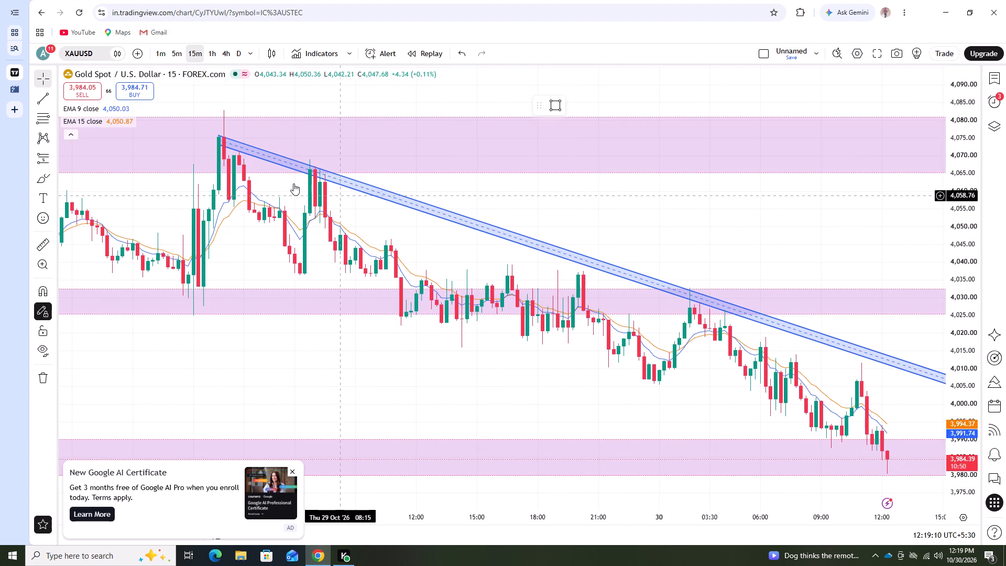
pyautogui.moveTo(220, 143); pyautogui.dragTo(222, 138)
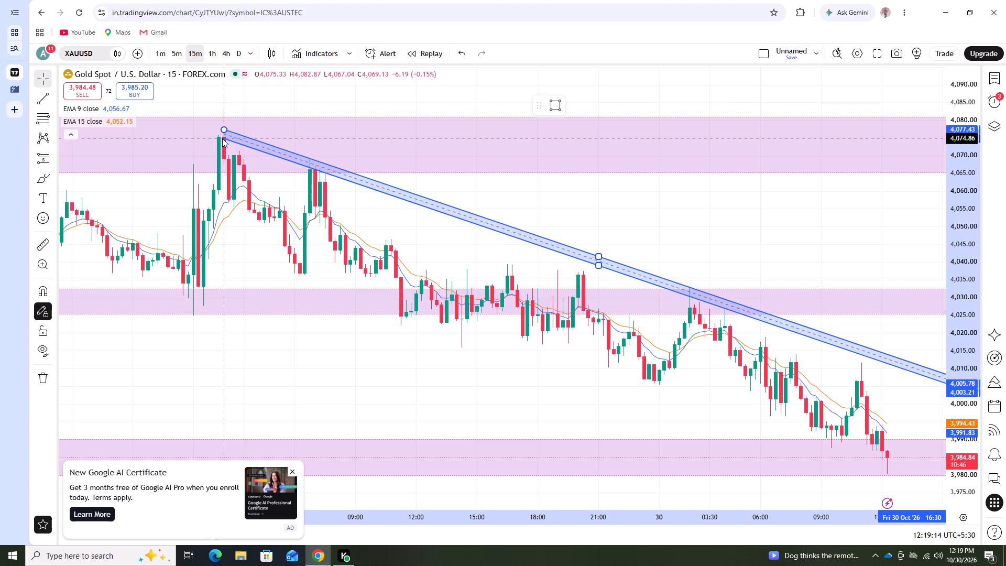
pyautogui.moveTo(222, 138); pyautogui.dragTo(219, 138)
pyautogui.moveTo(265, 239); pyautogui.dragTo(237, 204)
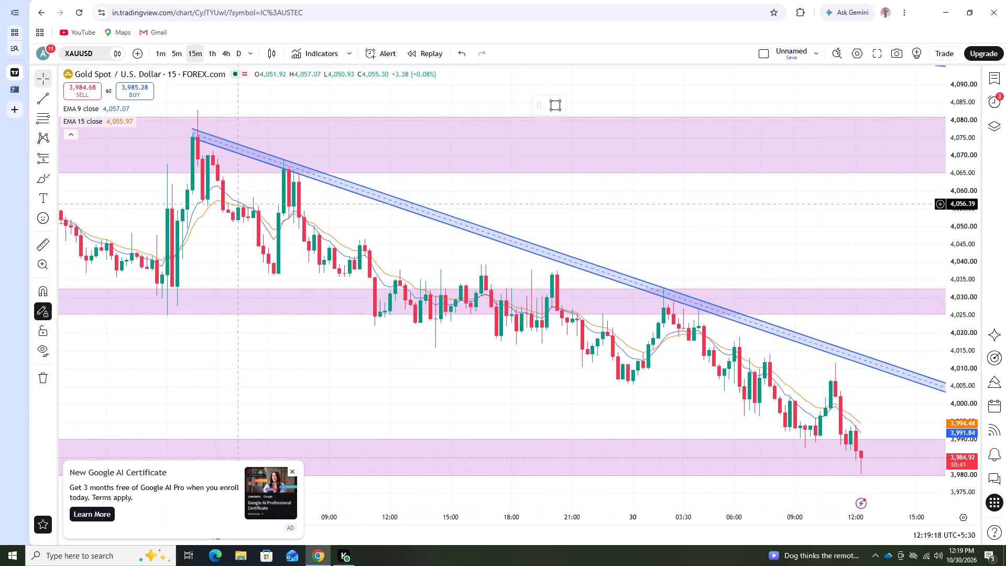
pyautogui.moveTo(237, 204); pyautogui.dragTo(238, 209)
pyautogui.scroll(-1, 786, 443)
pyautogui.moveTo(676, 404); pyautogui.dragTo(562, 369)
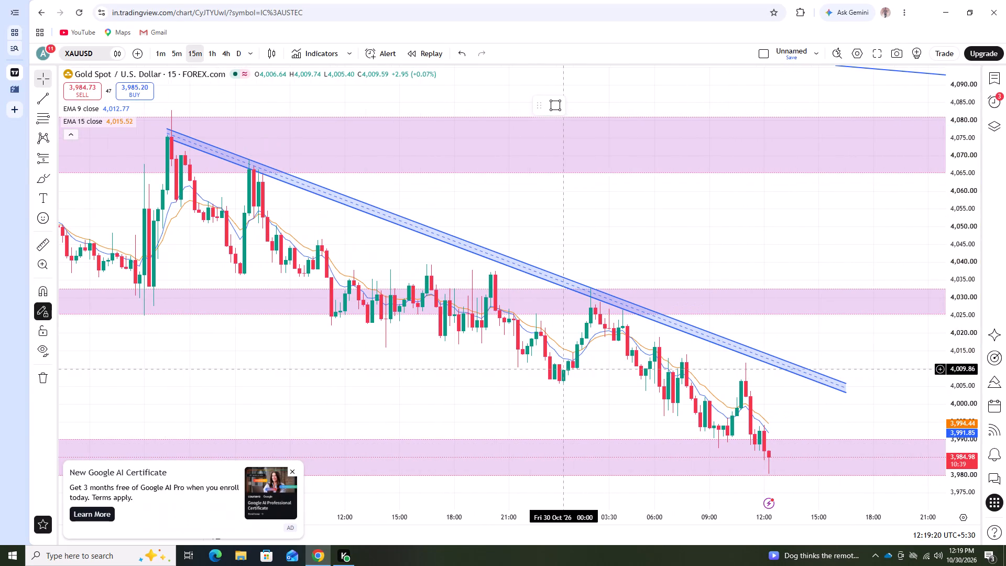
pyautogui.moveTo(562, 369); pyautogui.dragTo(562, 368)
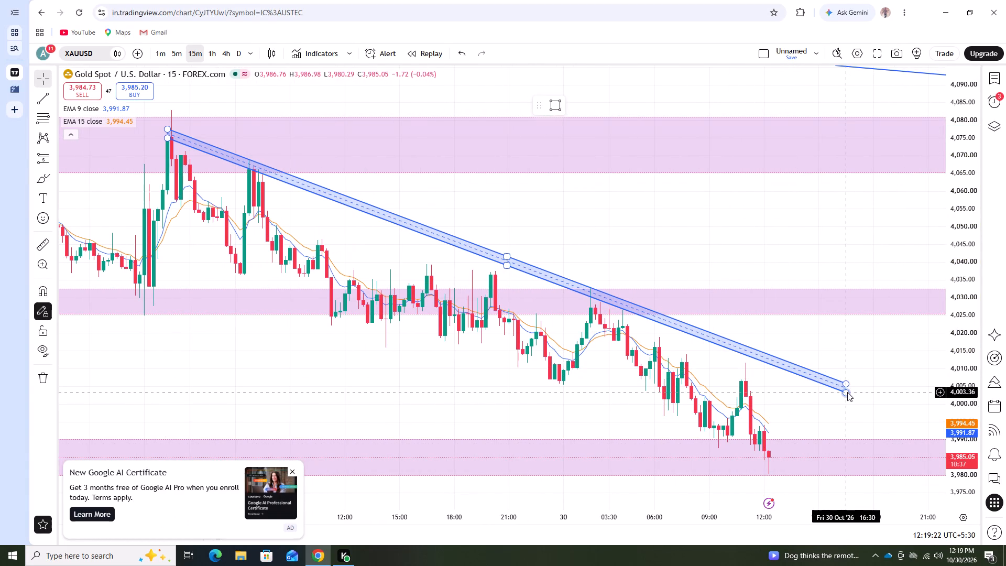
# Lower and extend the descending channel's far end on 30 October so its lower edge ends at about 3,999.
pyautogui.moveTo(847, 392); pyautogui.dragTo(855, 394)
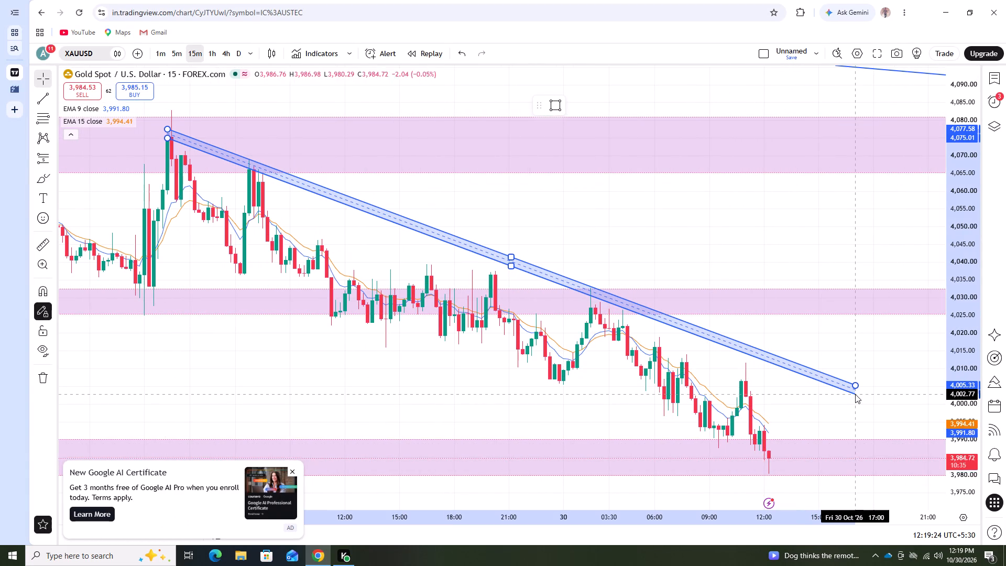
pyautogui.moveTo(855, 394); pyautogui.dragTo(861, 406)
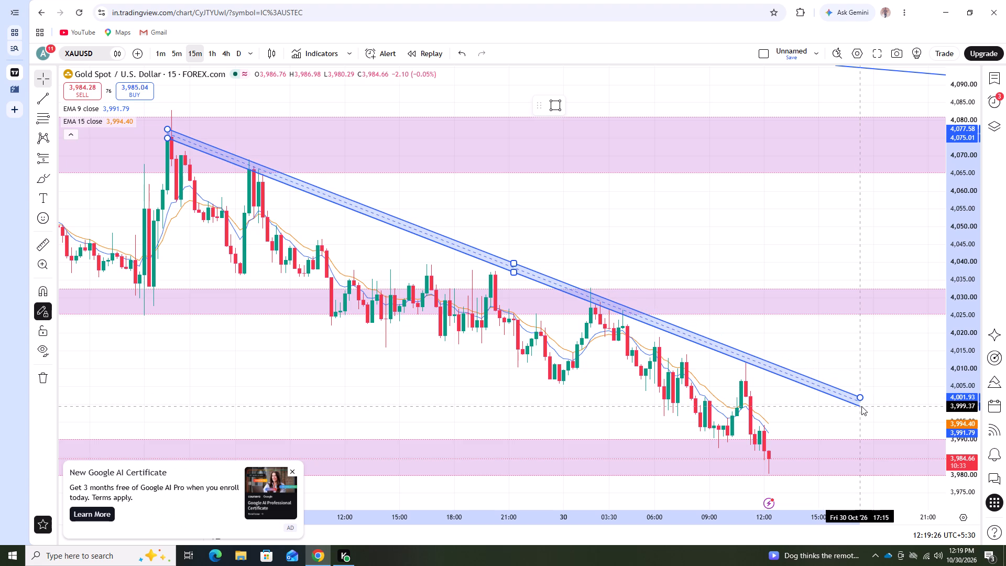
pyautogui.moveTo(861, 406); pyautogui.dragTo(862, 406)
pyautogui.moveTo(431, 385); pyautogui.dragTo(437, 386)
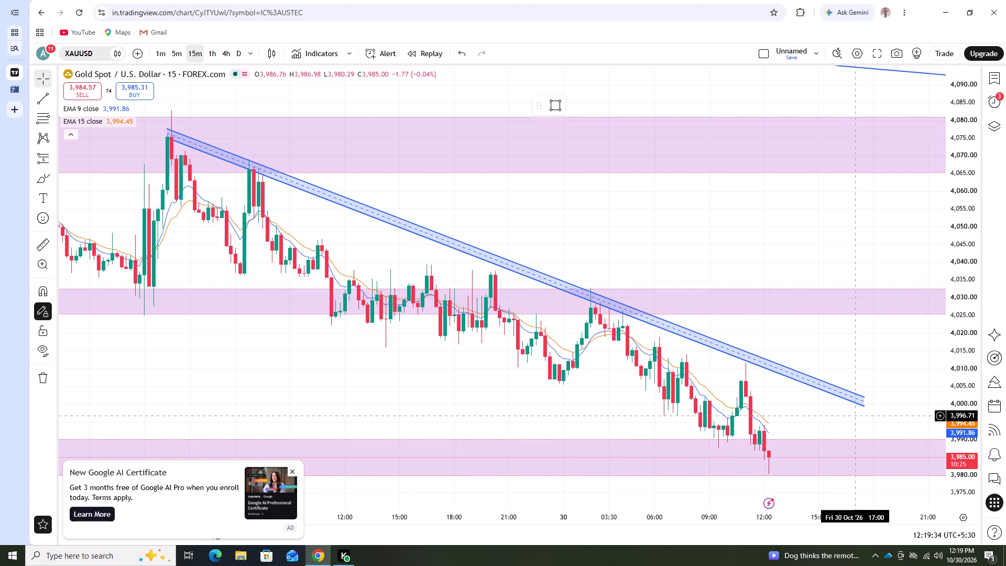
# Compare the adjusted descending channel against gold's swing highs and the purple zones on the 1-hour and 15-minute charts.
pyautogui.click(215, 51)
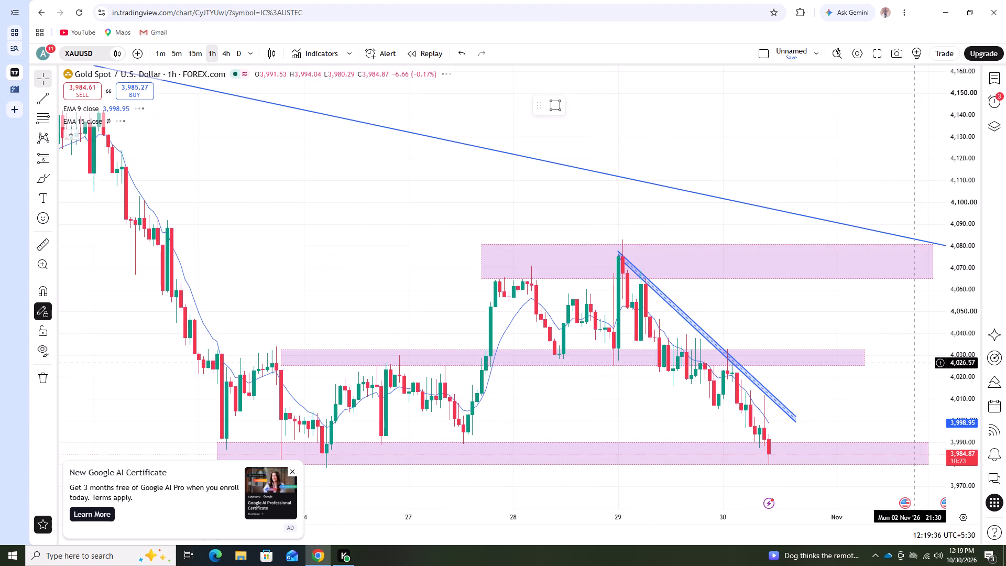
pyautogui.scroll(2, 915, 362)
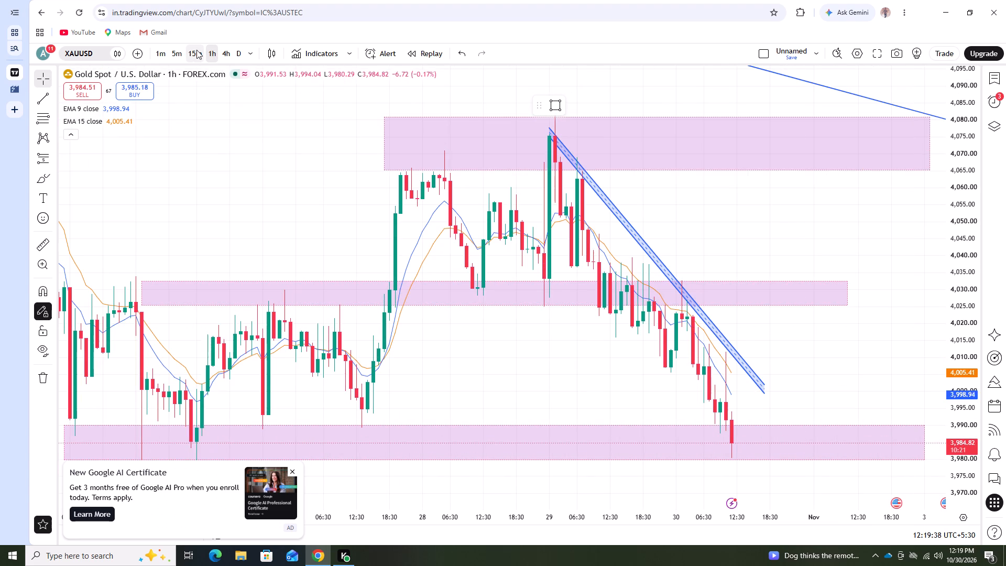
pyautogui.click(196, 50)
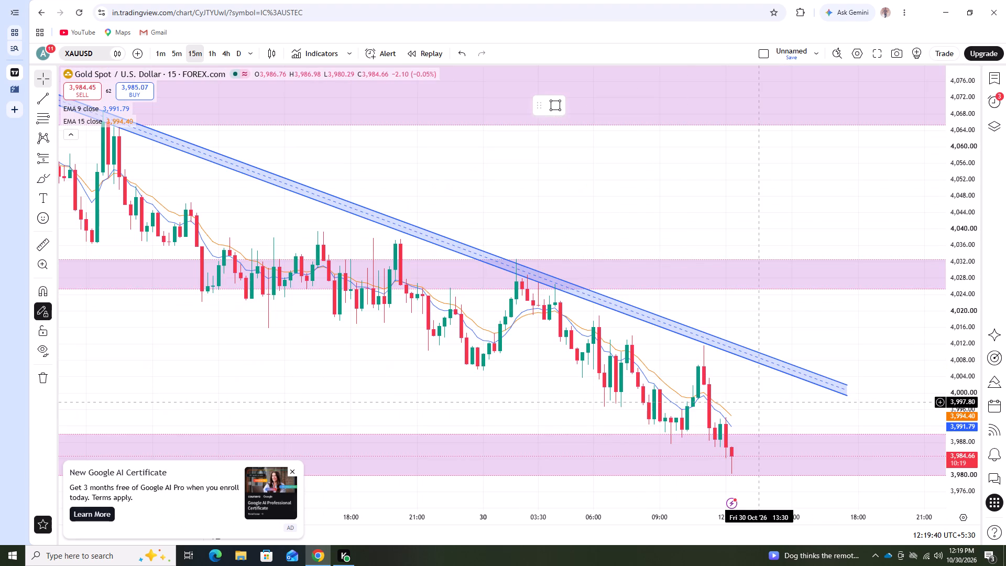
pyautogui.click(213, 59)
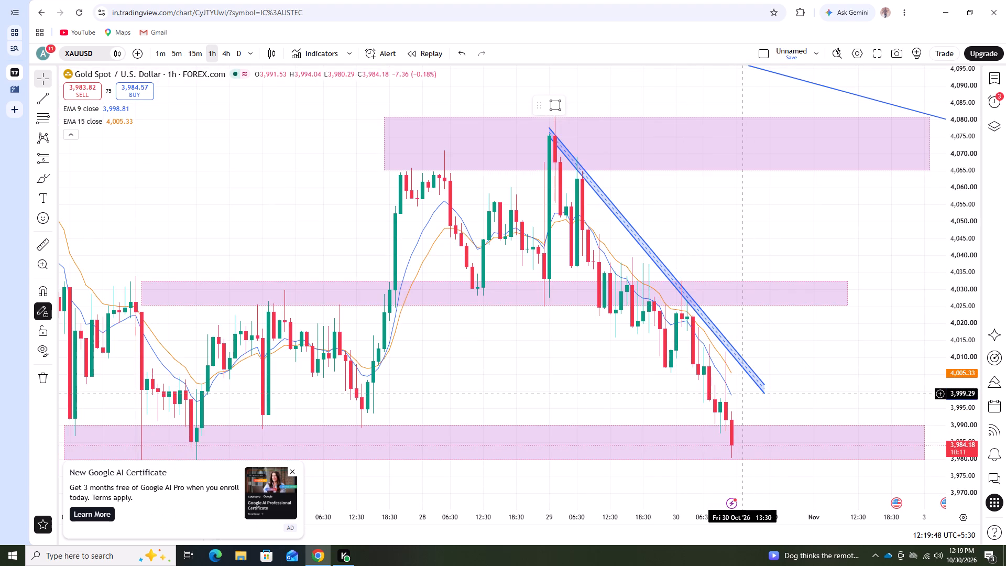
pyautogui.scroll(-2, 952, 395)
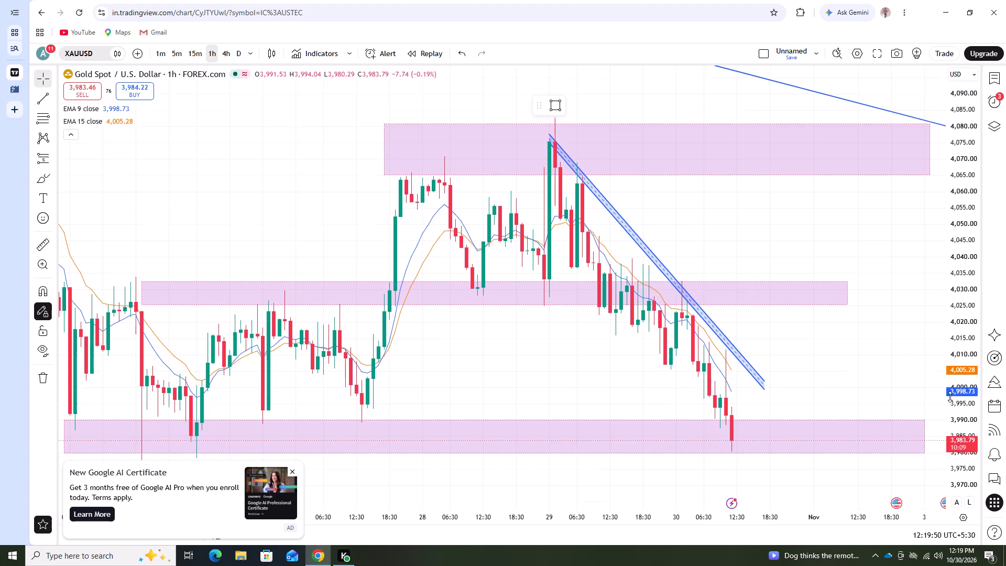
pyautogui.scroll(-2, 701, 444)
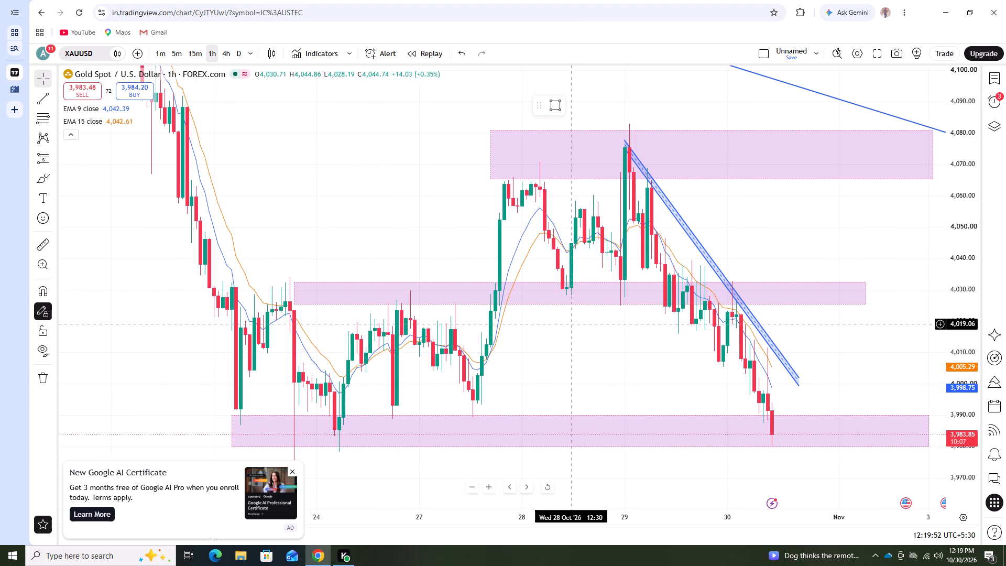
# Examine gold's latest candles in the lowest purple zone and their position below the descending channel on the 5-minute chart.
pyautogui.click(177, 49)
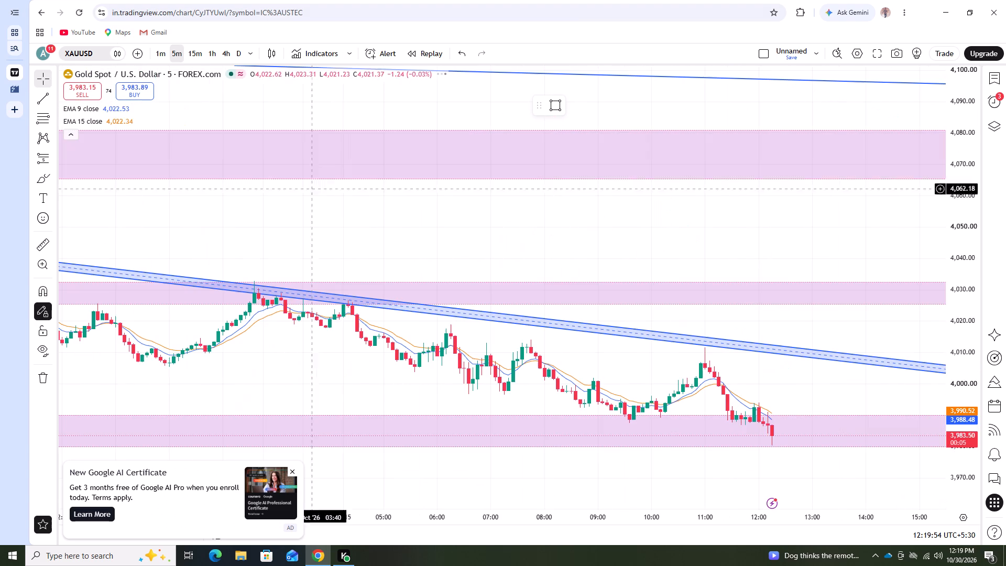
pyautogui.scroll(7, 946, 389)
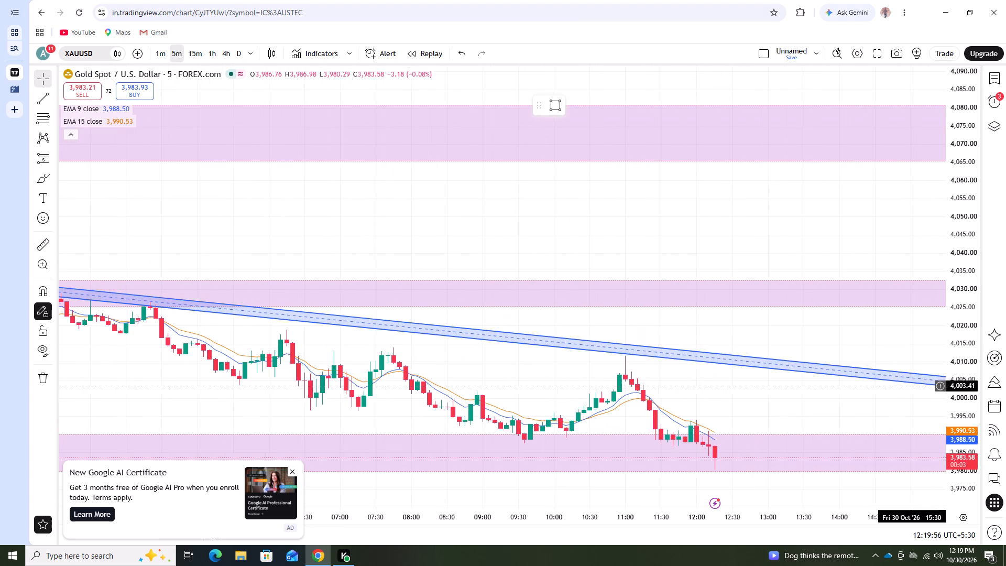
pyautogui.moveTo(800, 396); pyautogui.dragTo(810, 397)
pyautogui.scroll(-5, 797, 416)
pyautogui.scroll(5, 1001, 423)
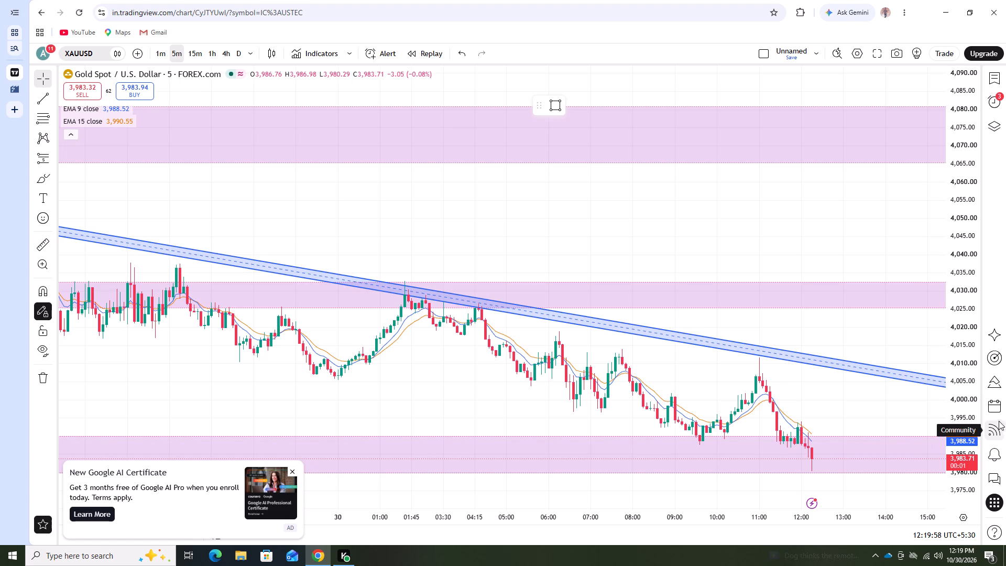
pyautogui.scroll(7, 978, 420)
pyautogui.moveTo(806, 462); pyautogui.dragTo(804, 310)
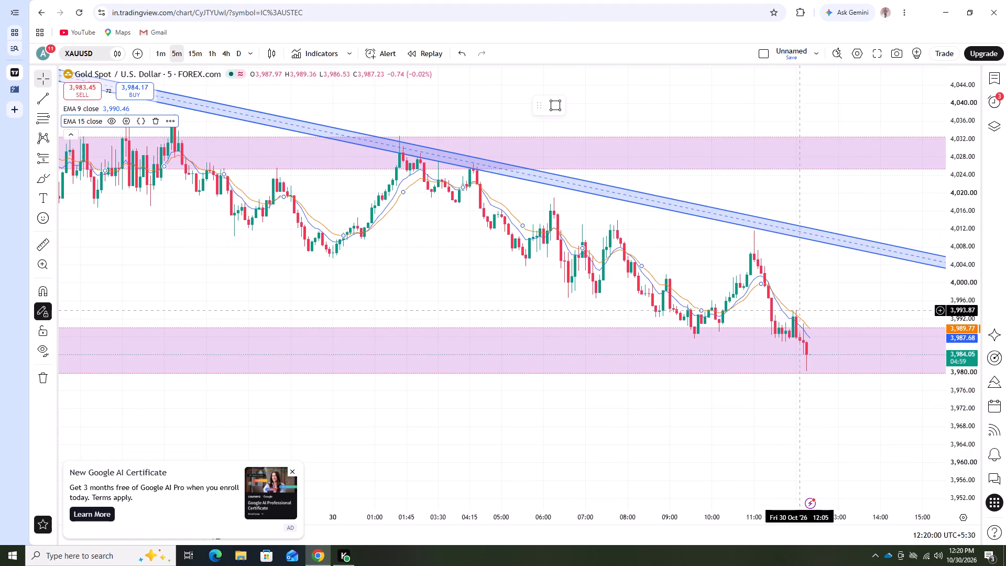
pyautogui.scroll(-3, 782, 404)
pyautogui.moveTo(769, 419); pyautogui.dragTo(645, 397)
pyautogui.scroll(2, 643, 398)
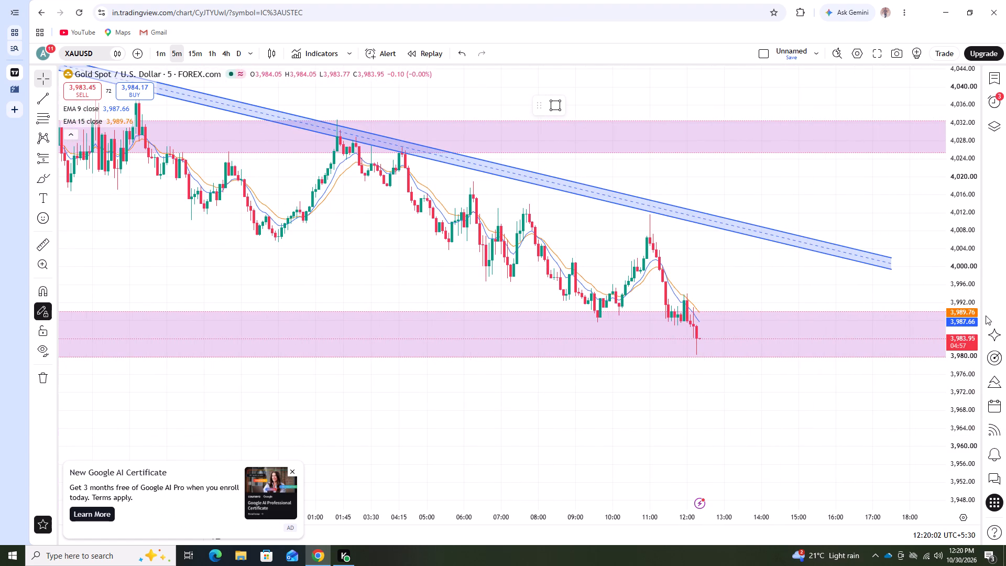
pyautogui.scroll(2, 978, 315)
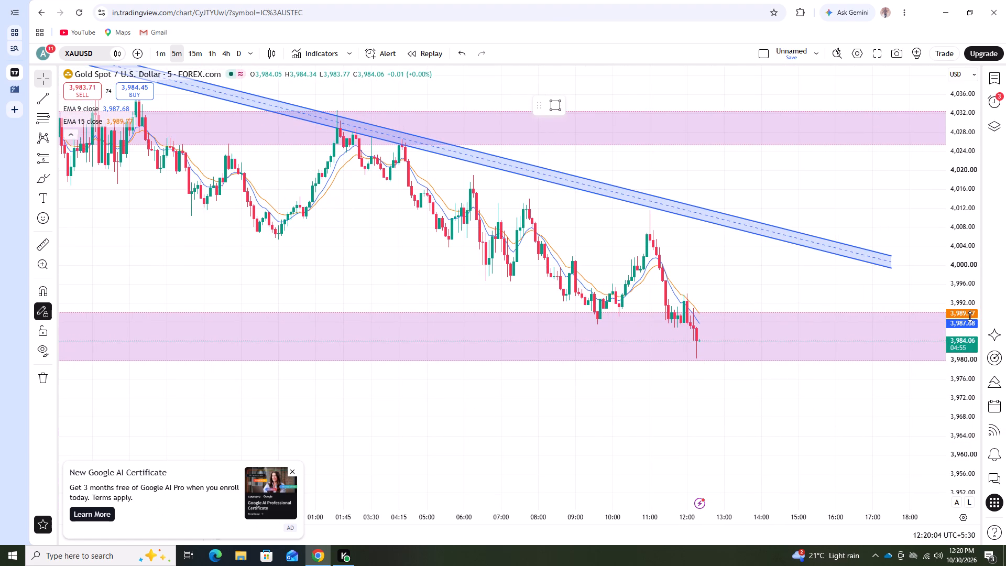
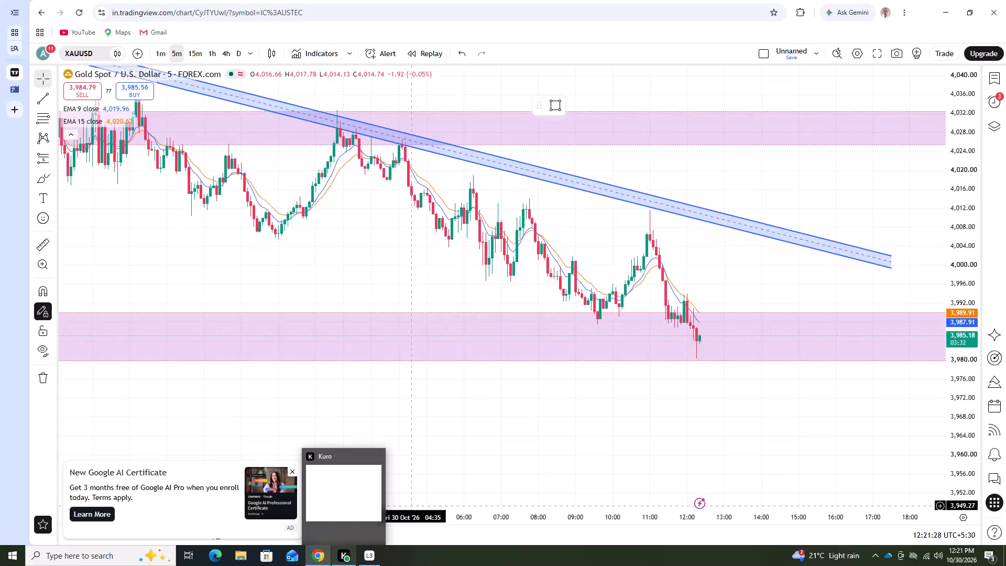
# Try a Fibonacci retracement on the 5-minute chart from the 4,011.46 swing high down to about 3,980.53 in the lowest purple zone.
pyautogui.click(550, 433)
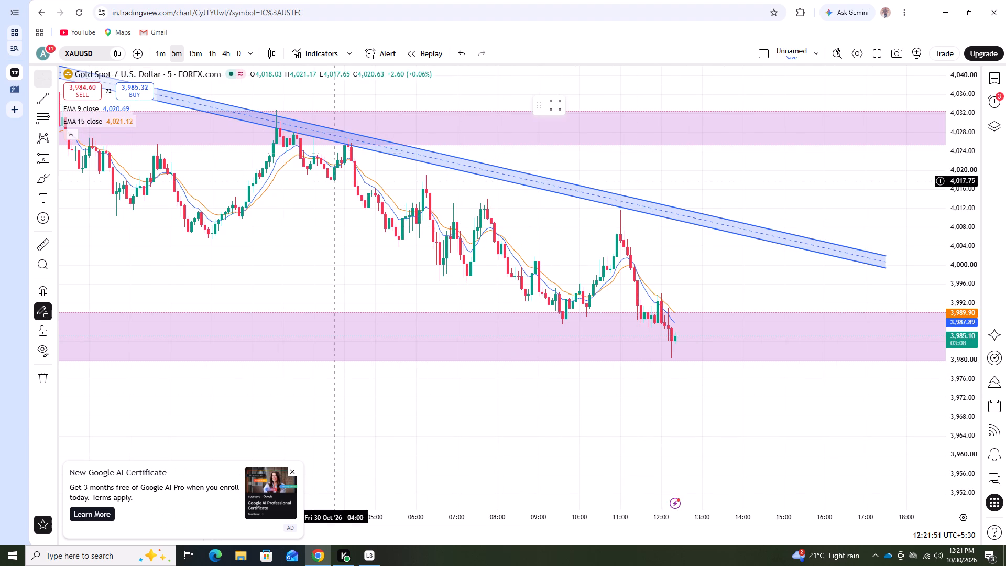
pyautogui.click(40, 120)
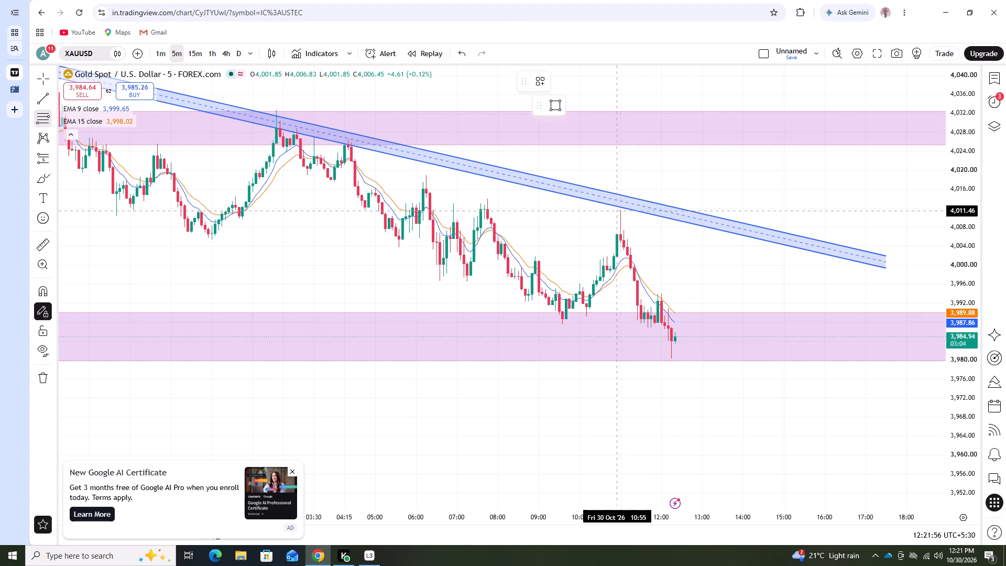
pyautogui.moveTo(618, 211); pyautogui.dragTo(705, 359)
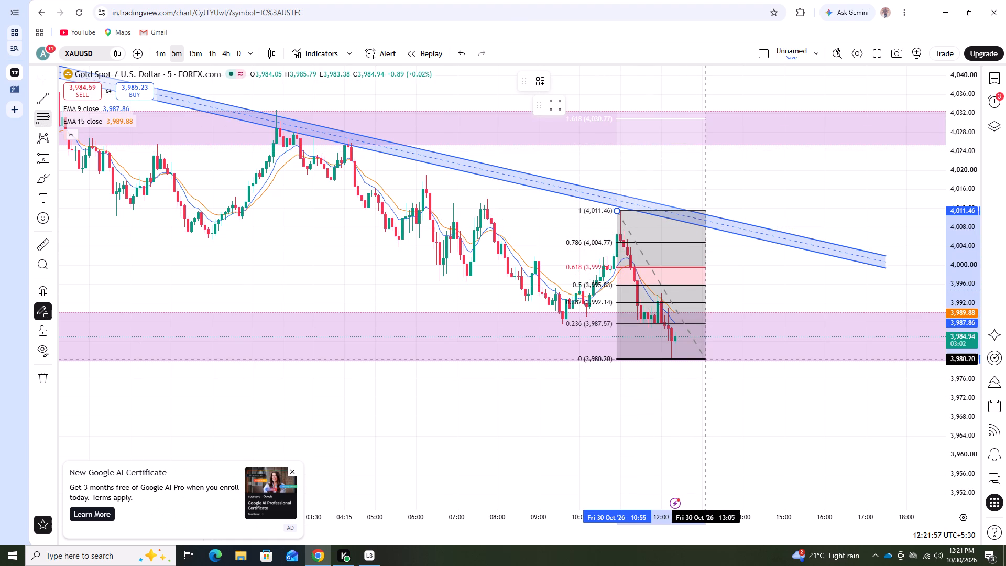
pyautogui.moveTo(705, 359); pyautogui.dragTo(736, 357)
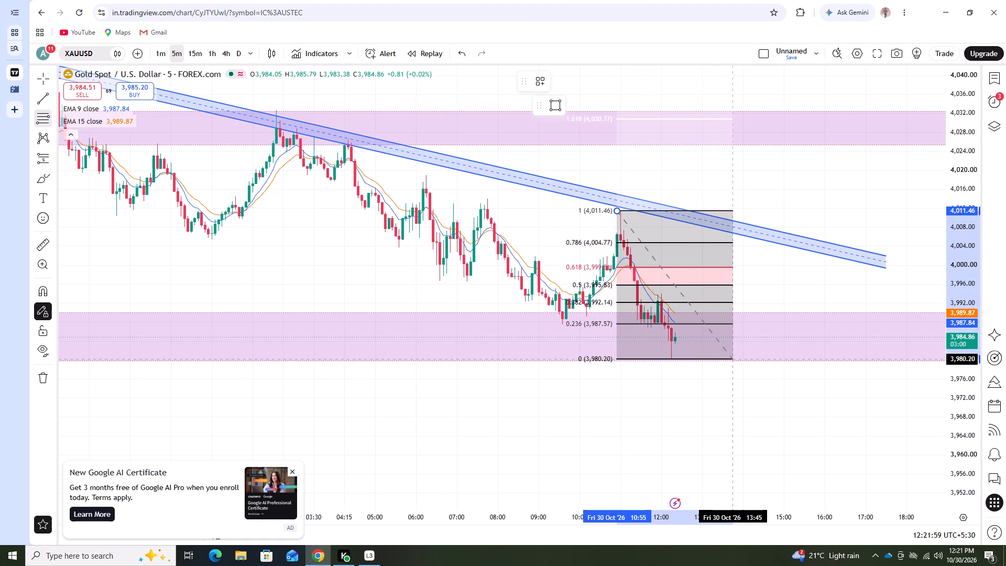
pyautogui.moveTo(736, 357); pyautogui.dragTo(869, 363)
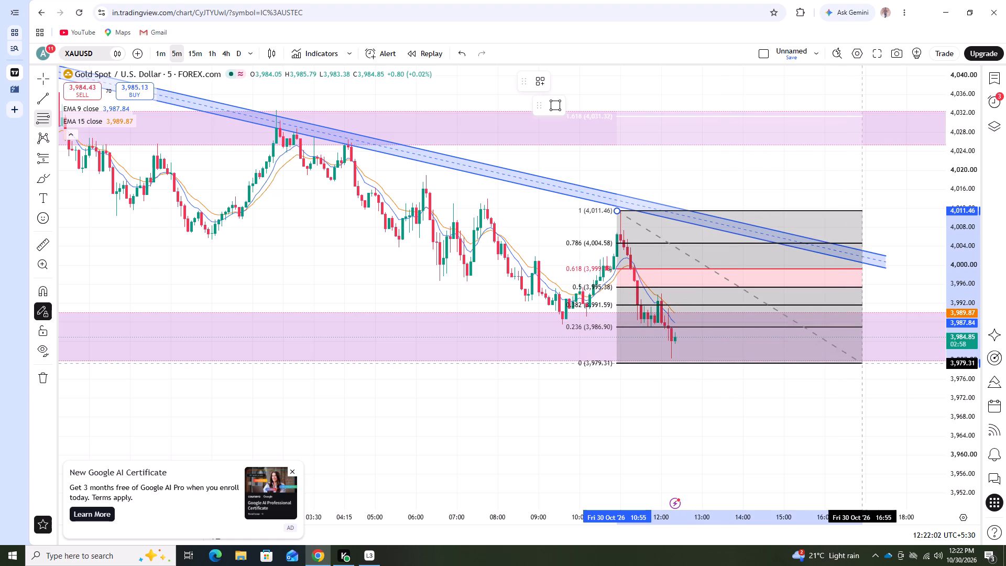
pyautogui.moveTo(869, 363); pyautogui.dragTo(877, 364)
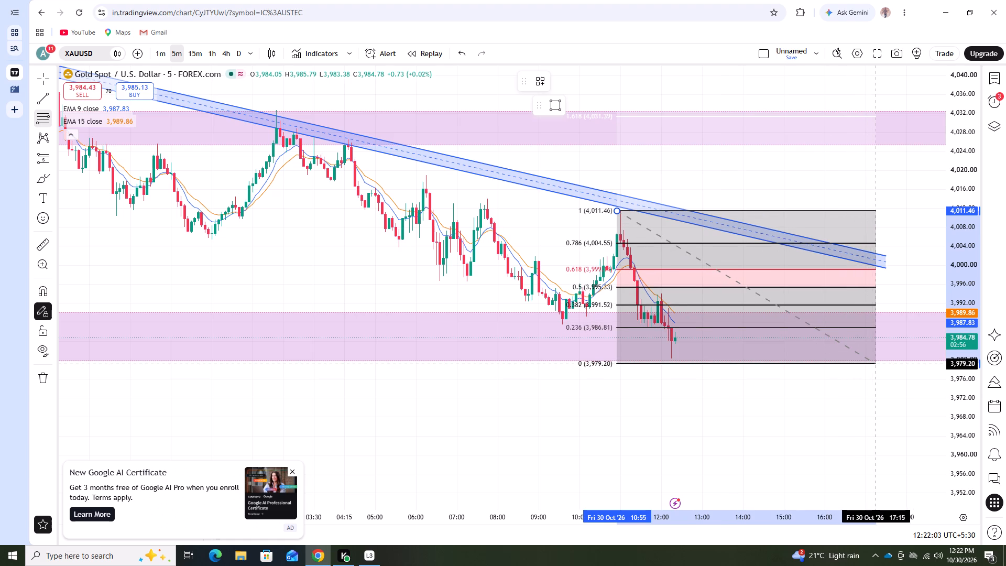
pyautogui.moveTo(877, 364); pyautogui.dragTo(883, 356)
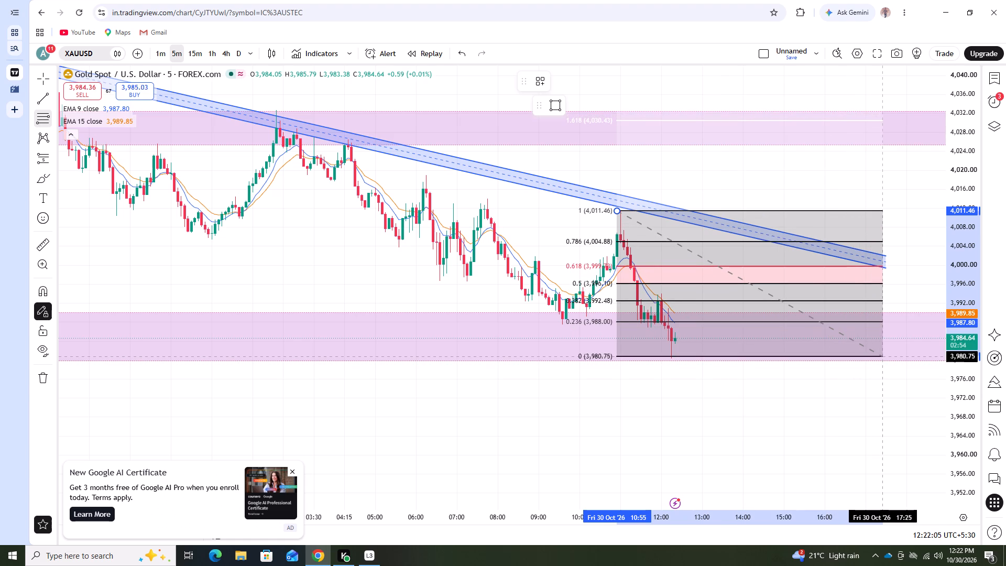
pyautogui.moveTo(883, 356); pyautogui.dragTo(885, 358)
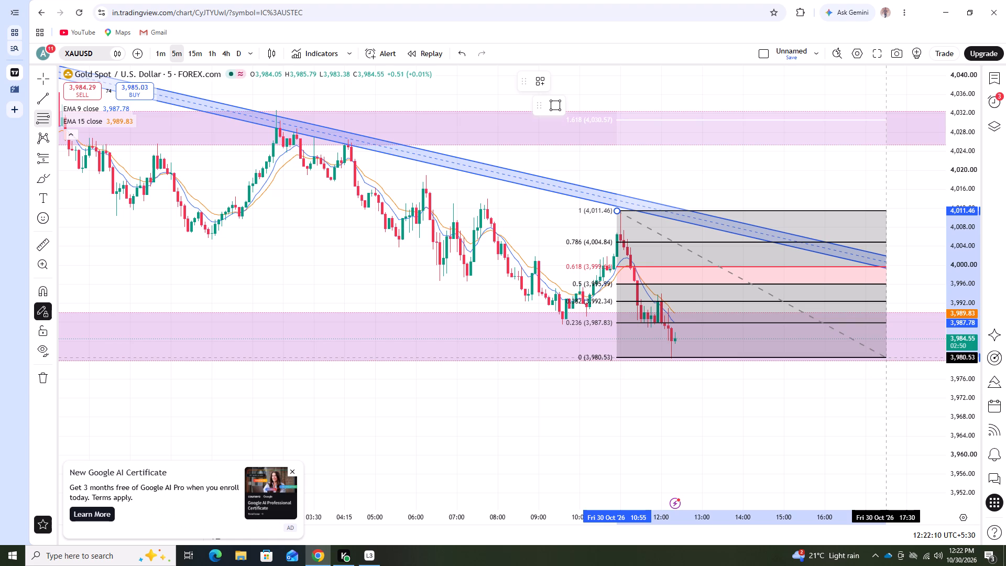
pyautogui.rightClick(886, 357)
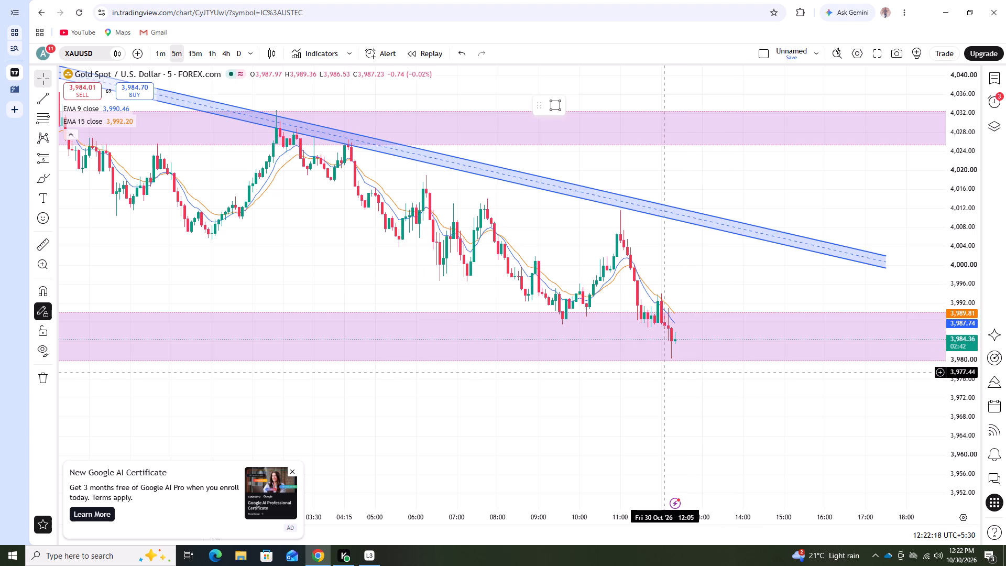
# Examine gold's drop into the lowest purple zone on the 5-minute, 4-hour and 15-minute charts, ending on the 5-minute view.
pyautogui.scroll(-3, 664, 372)
pyautogui.scroll(1, 664, 372)
pyautogui.scroll(-2, 664, 372)
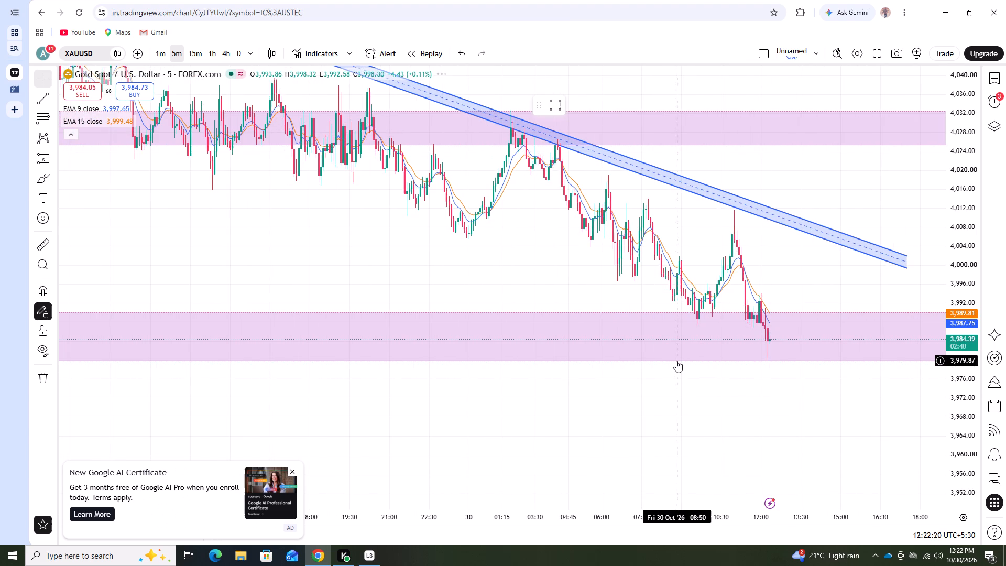
pyautogui.click(222, 52)
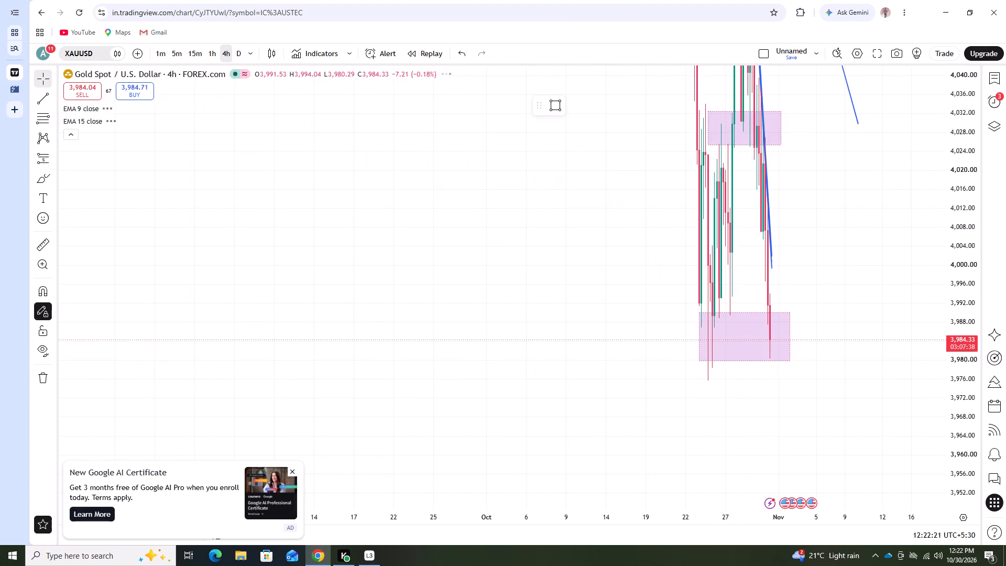
pyautogui.scroll(6, 442, 243)
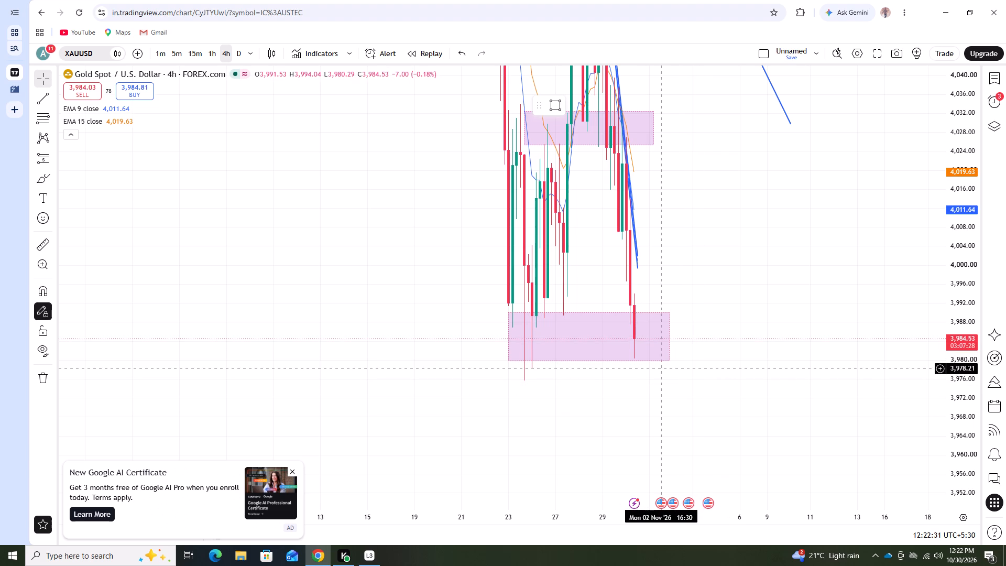
pyautogui.click(196, 49)
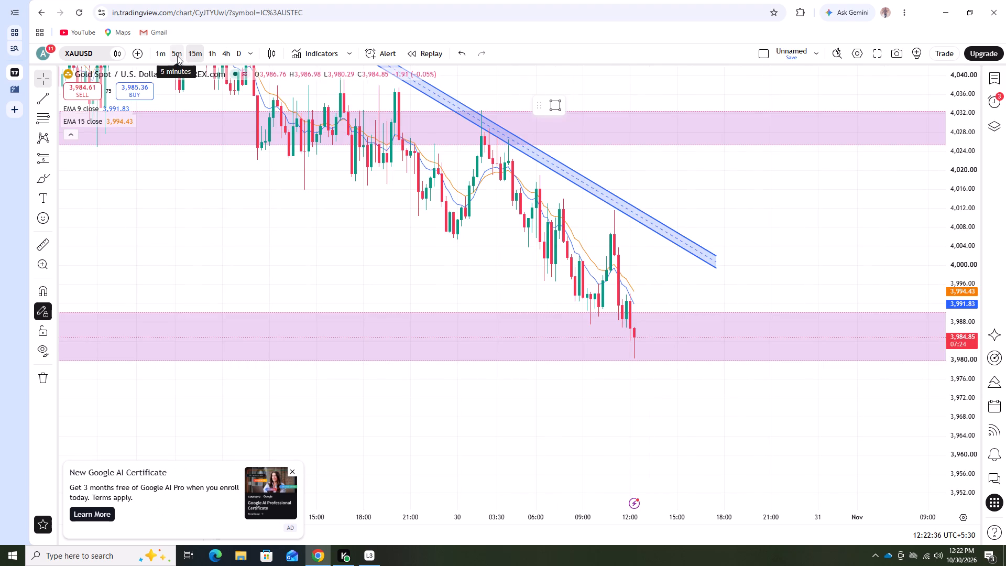
pyautogui.click(177, 56)
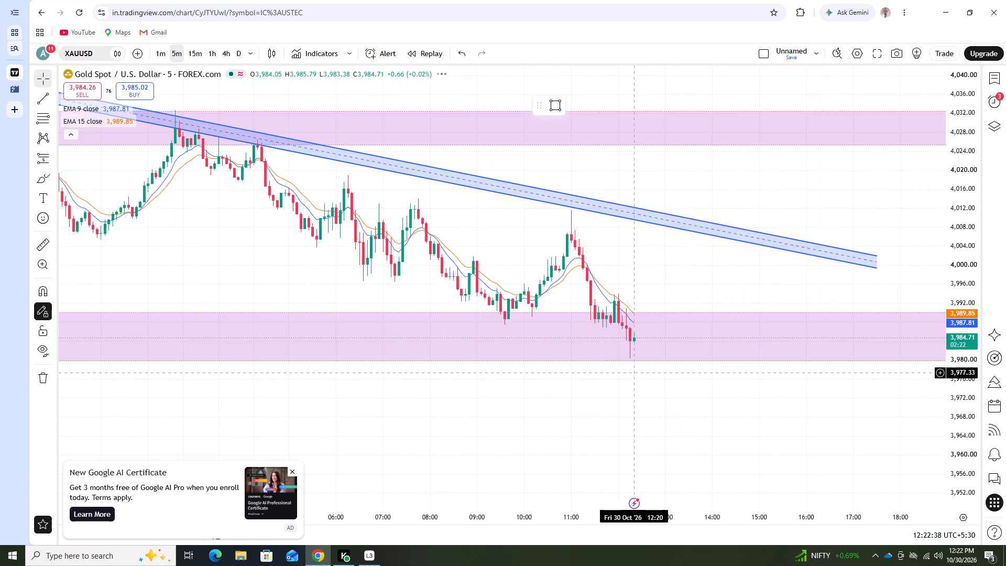
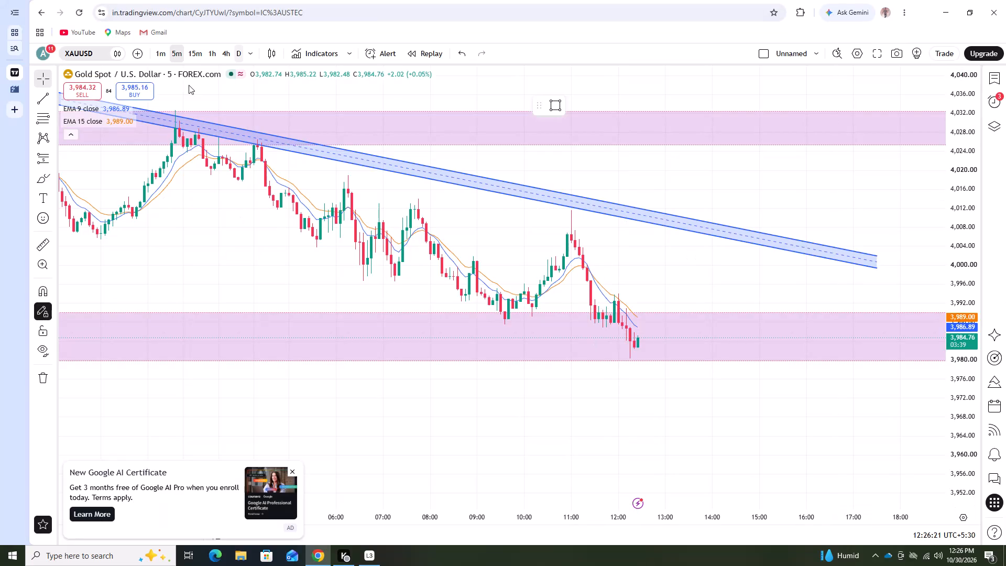
# Switch gold to the 15-minute chart and examine the latest candles inside the lowest purple zone.
pyautogui.click(203, 52)
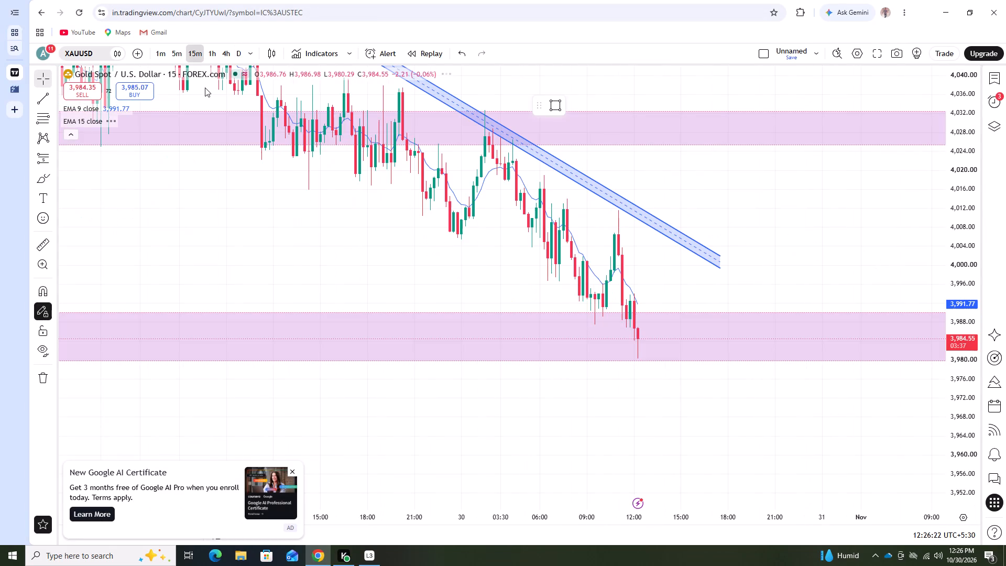
pyautogui.scroll(1, 531, 335)
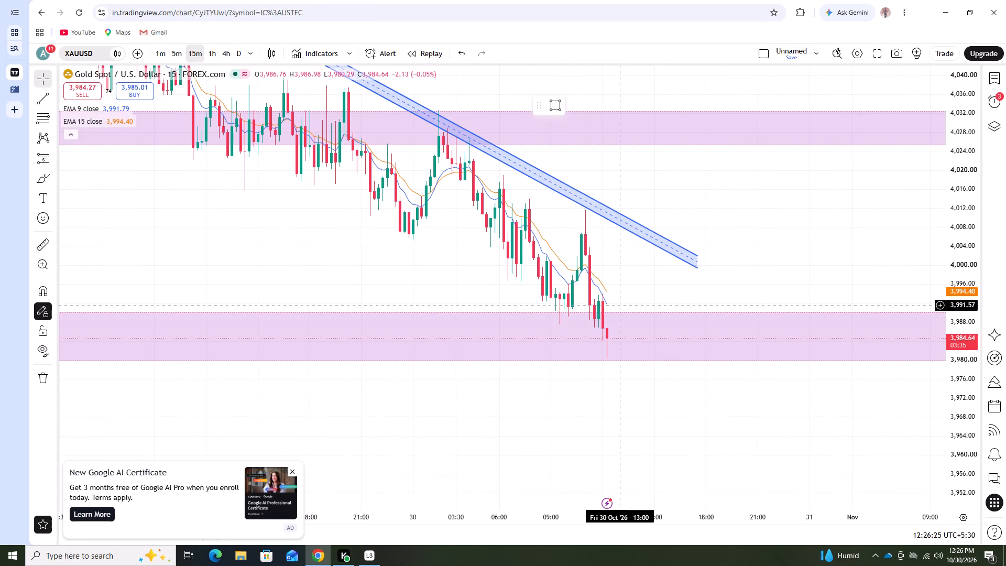
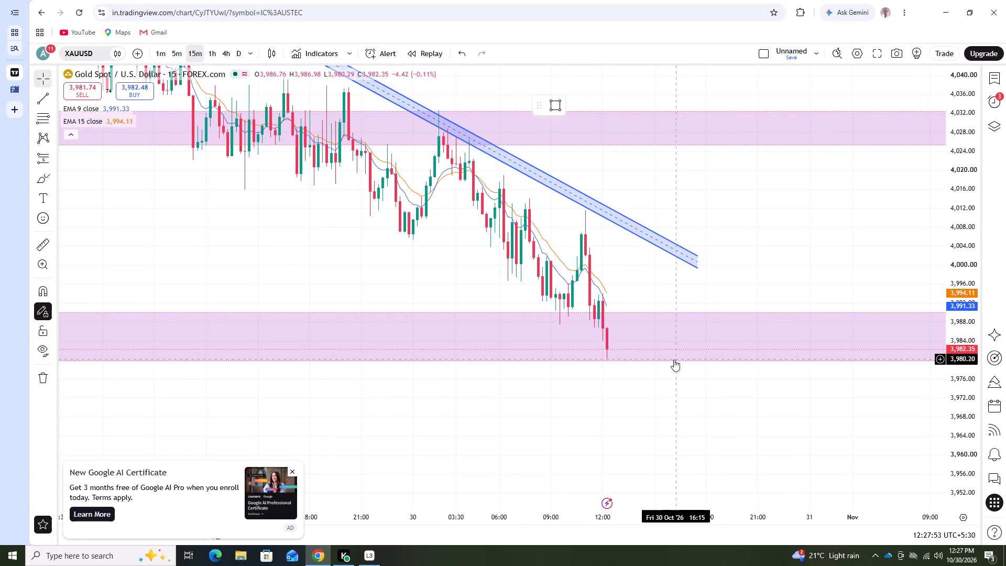
# Switch gold to the 5-minute chart and examine the recent candles between the descending channel and the lowest purple zone.
pyautogui.scroll(-1, 674, 360)
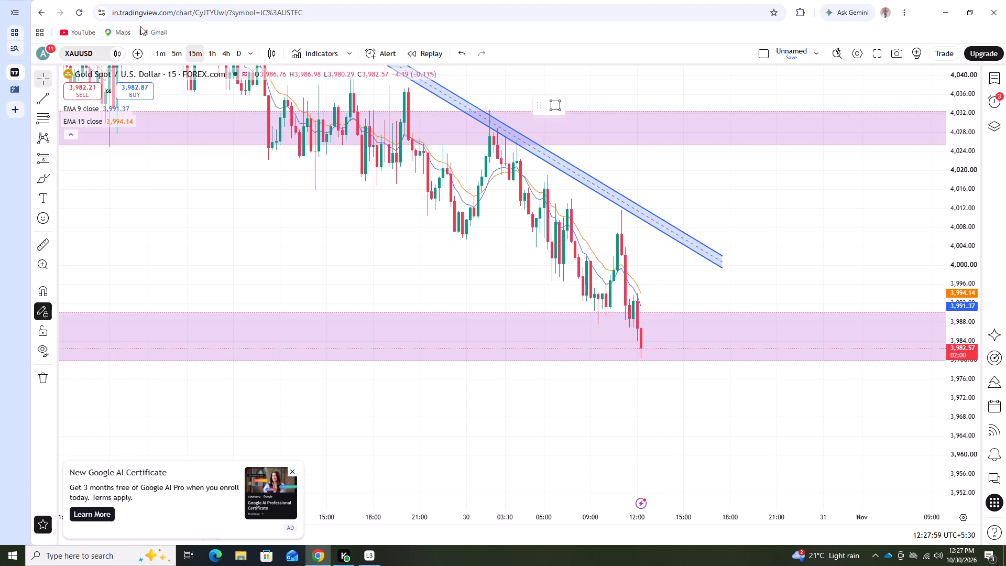
pyautogui.click(174, 51)
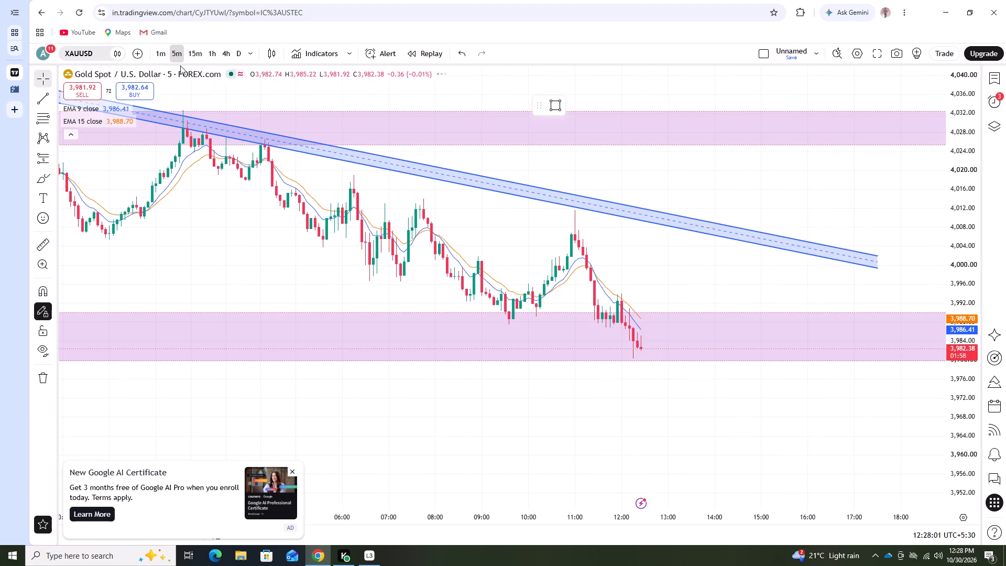
pyautogui.scroll(-2, 339, 213)
pyautogui.scroll(-1, 442, 272)
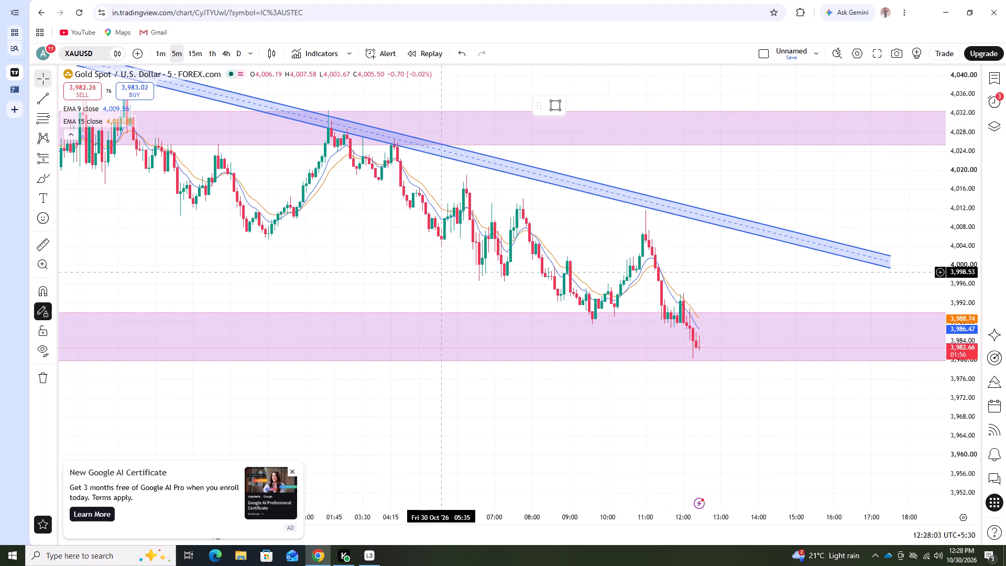
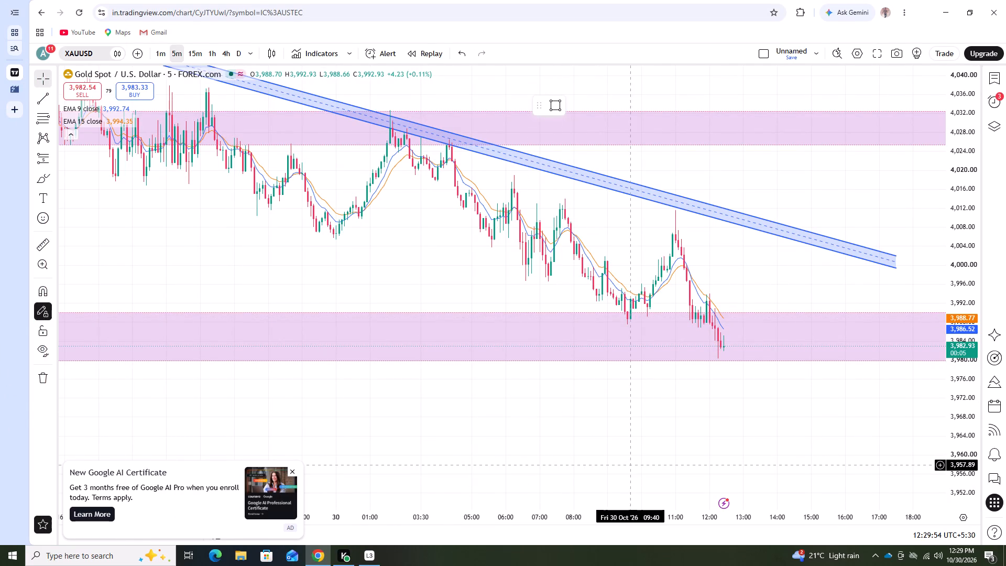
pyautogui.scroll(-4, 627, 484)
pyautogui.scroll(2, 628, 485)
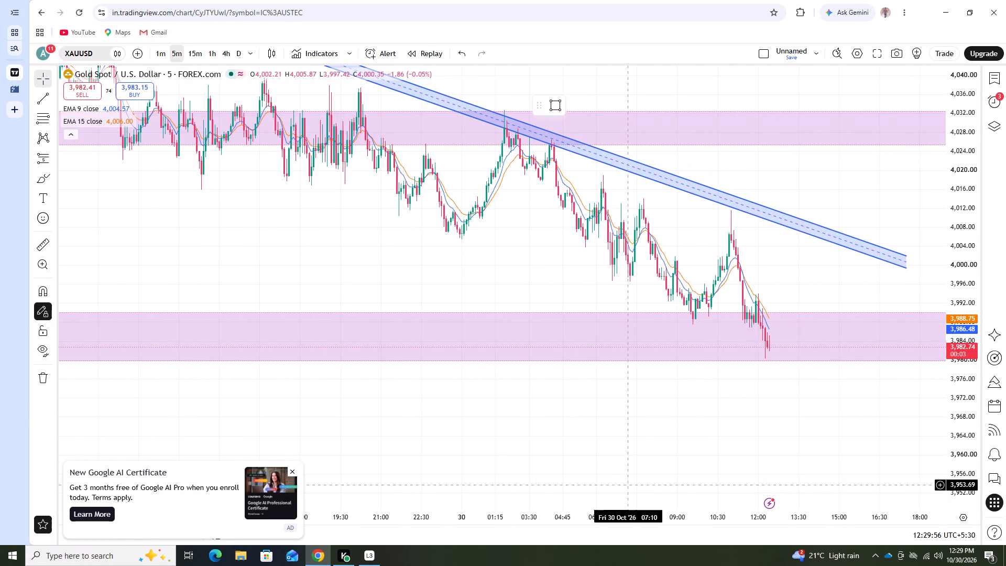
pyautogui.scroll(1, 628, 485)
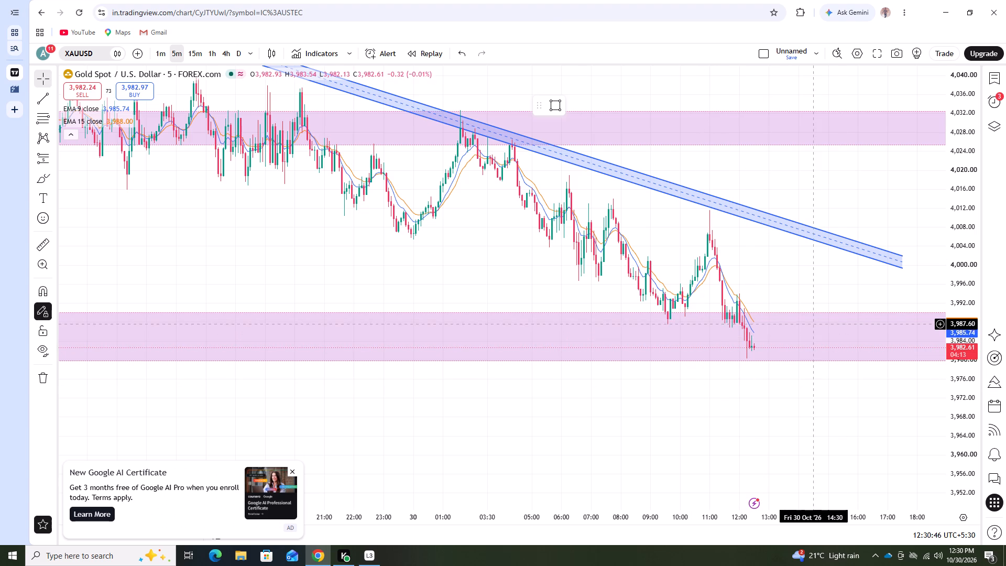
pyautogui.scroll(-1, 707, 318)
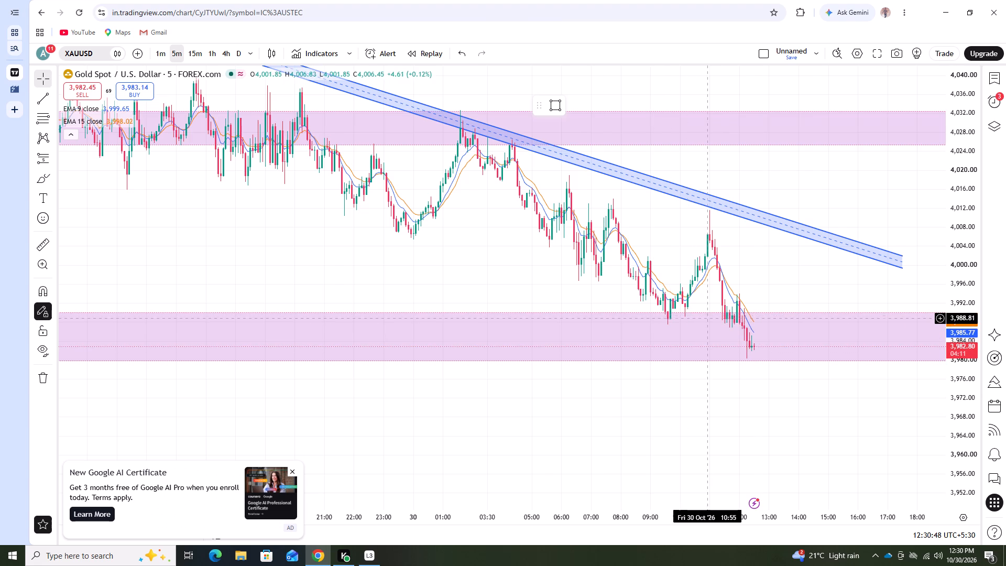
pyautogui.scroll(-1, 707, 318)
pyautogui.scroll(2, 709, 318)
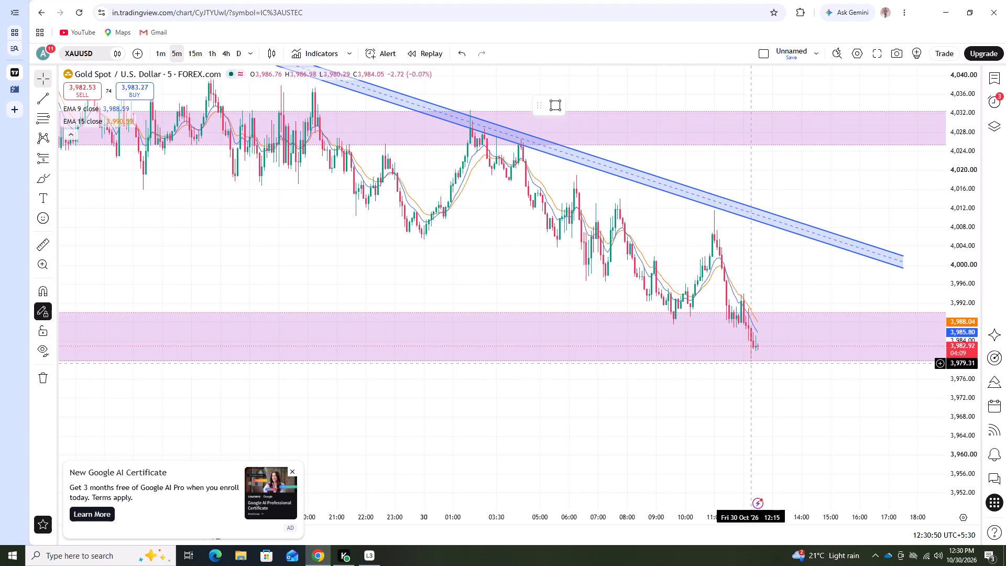
# On the 1-hour chart, narrow and lower the lowest purple zone to span about 3,980.42 to 3,975.67.
pyautogui.click(213, 51)
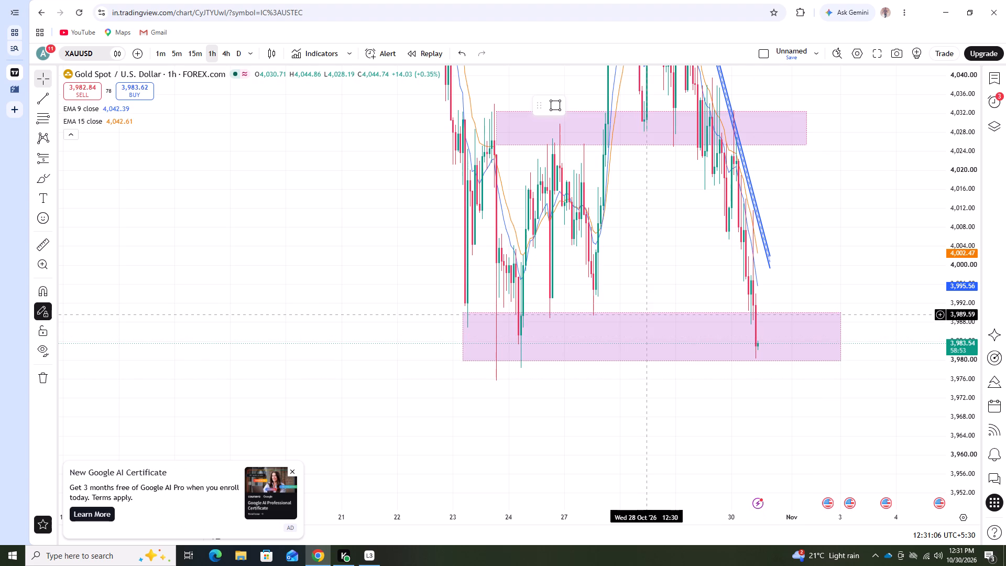
pyautogui.moveTo(651, 312); pyautogui.dragTo(651, 346)
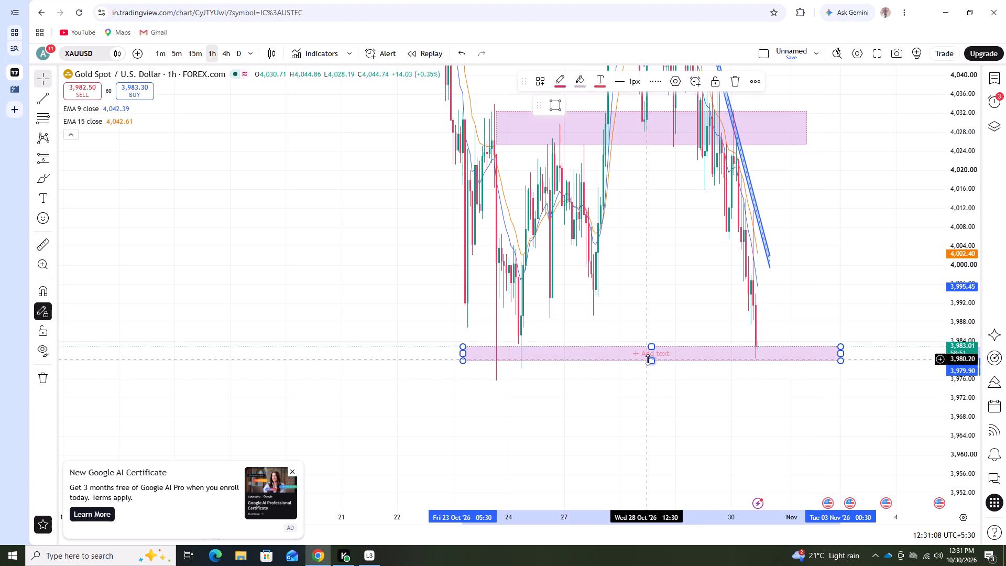
pyautogui.moveTo(648, 360); pyautogui.dragTo(655, 371)
pyautogui.moveTo(653, 349); pyautogui.dragTo(657, 360)
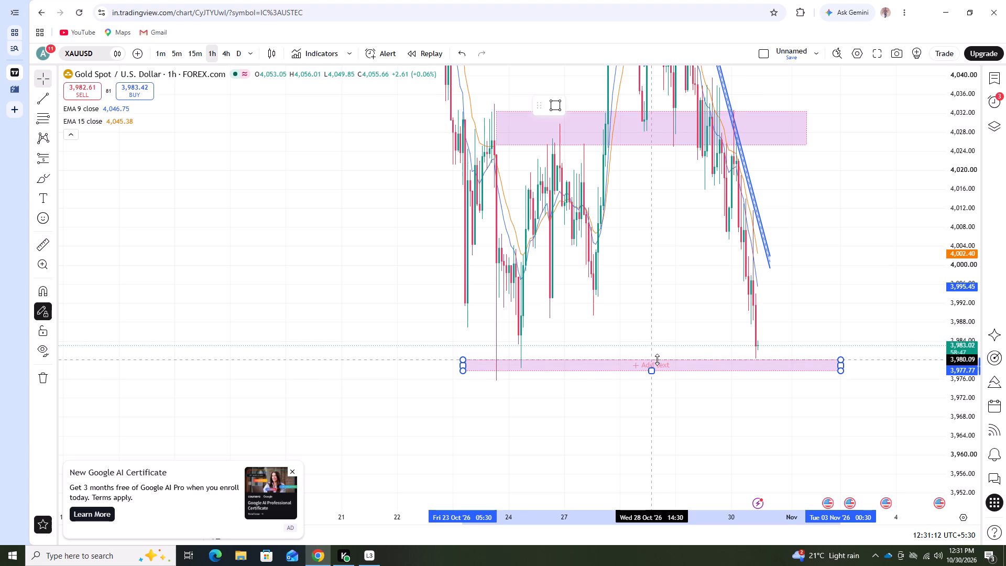
pyautogui.moveTo(657, 360); pyautogui.dragTo(657, 358)
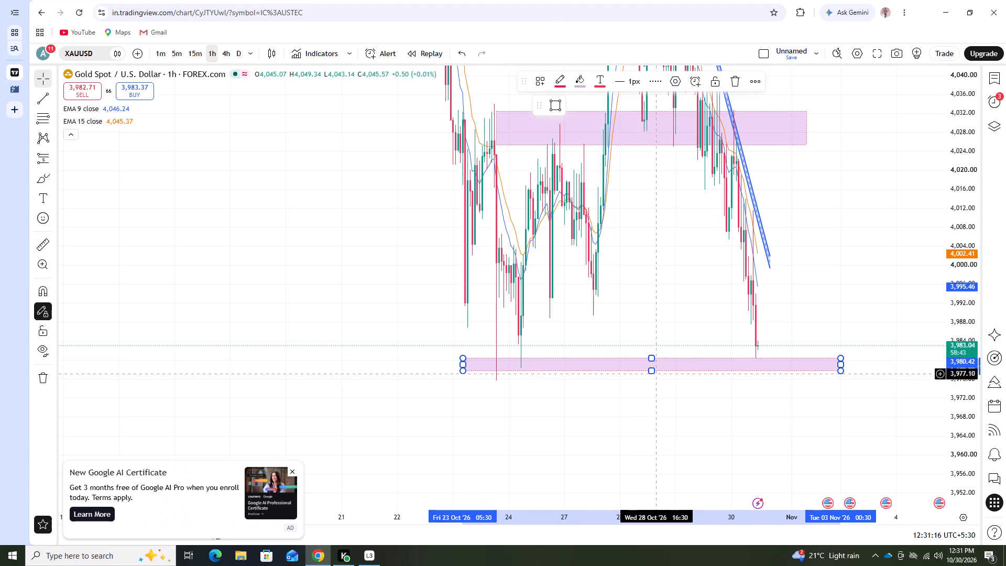
pyautogui.moveTo(653, 371); pyautogui.dragTo(658, 378)
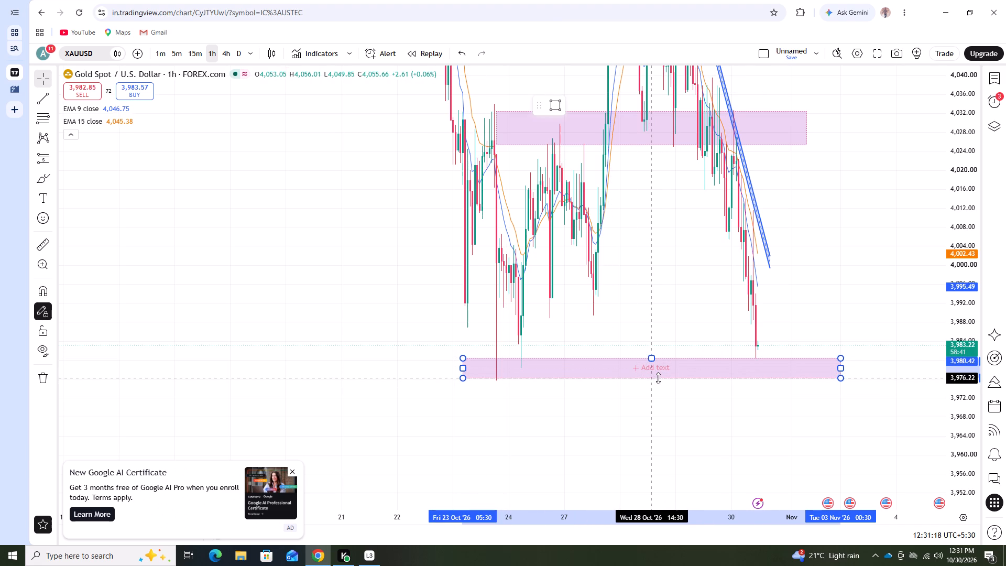
pyautogui.moveTo(658, 378); pyautogui.dragTo(659, 381)
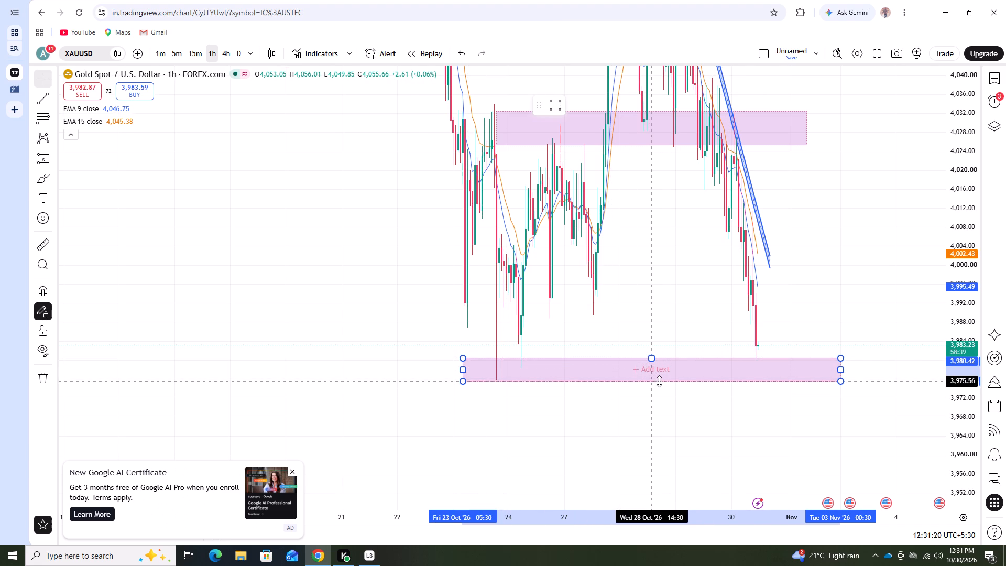
pyautogui.moveTo(659, 381); pyautogui.dragTo(659, 380)
pyautogui.click(402, 366)
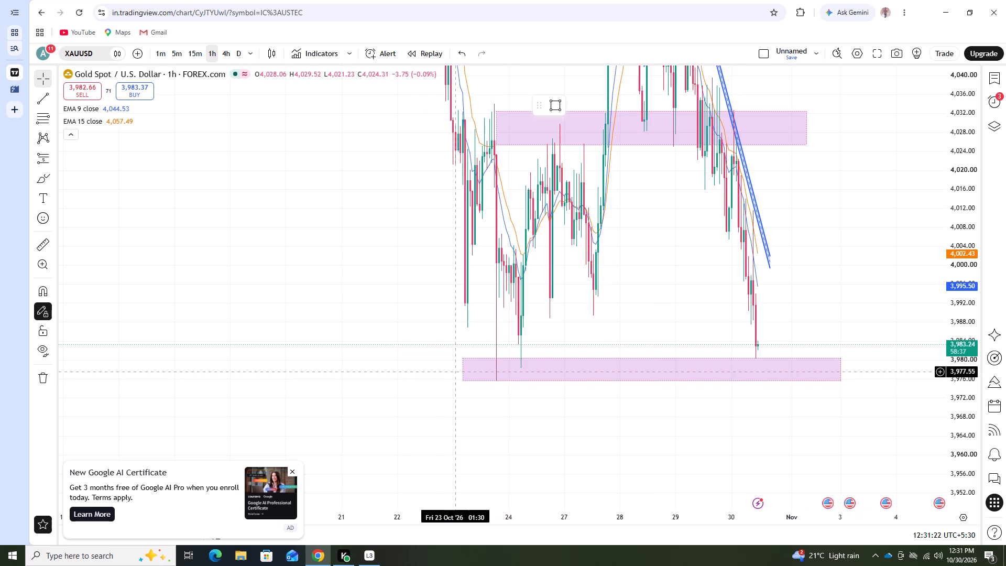
# Move the lowest purple zone's start to the long lower-wick candle at Fri 23 Oct 19:30.
pyautogui.moveTo(462, 371); pyautogui.dragTo(474, 373)
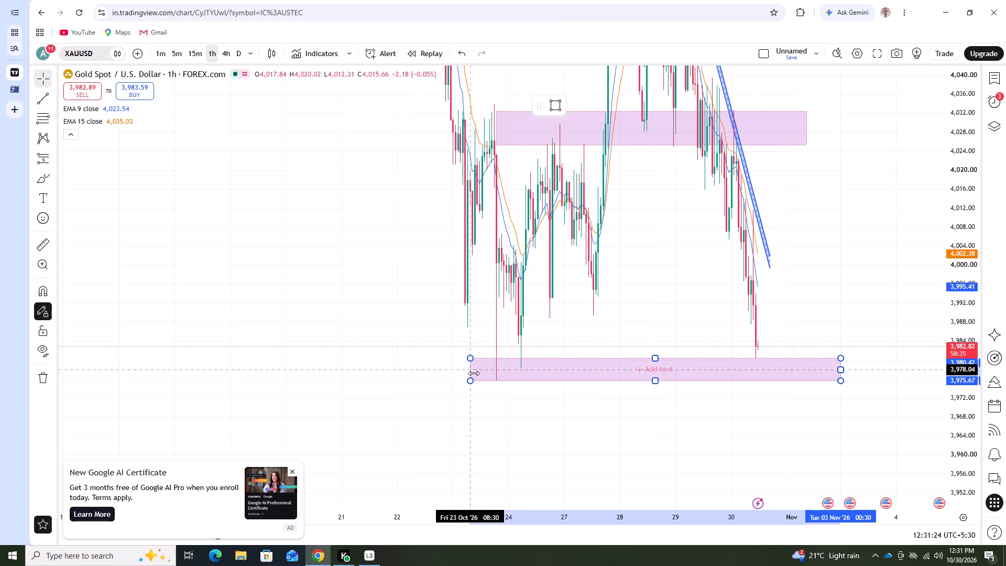
pyautogui.moveTo(474, 373); pyautogui.dragTo(496, 376)
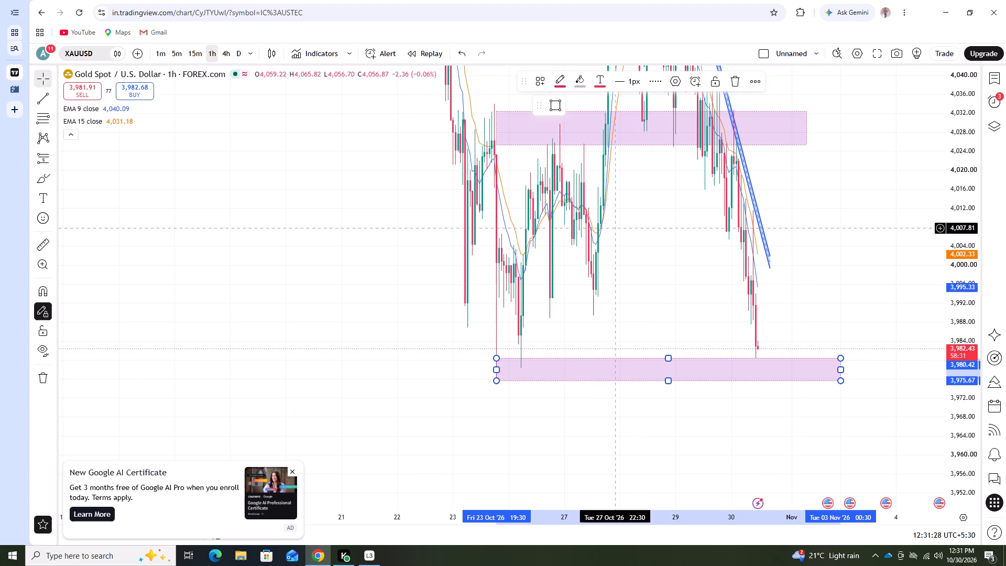
# Switch gold to the 4-hour chart, reset the view, and examine price against the long descending trendline and the purple zones.
pyautogui.click(224, 56)
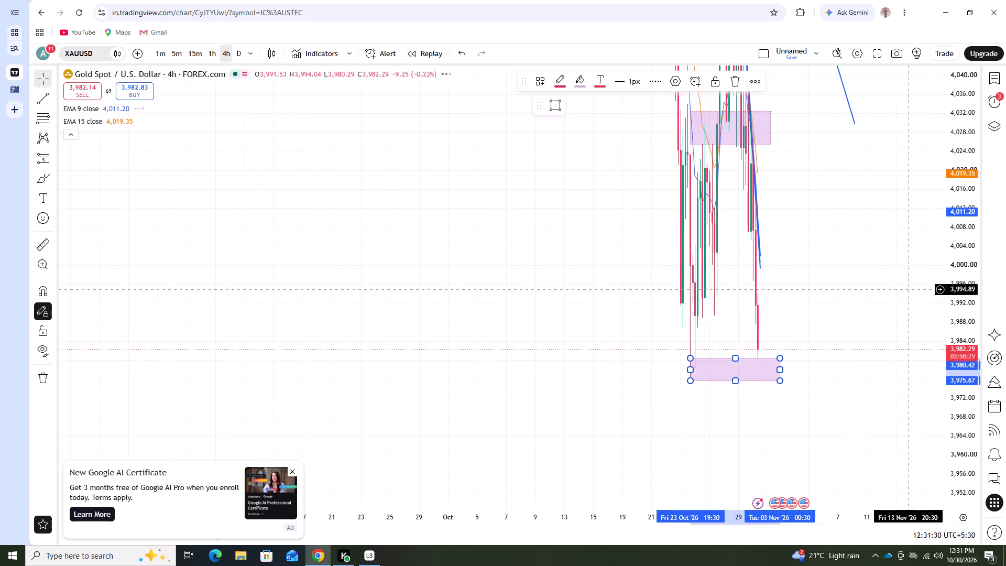
pyautogui.scroll(-17, 991, 301)
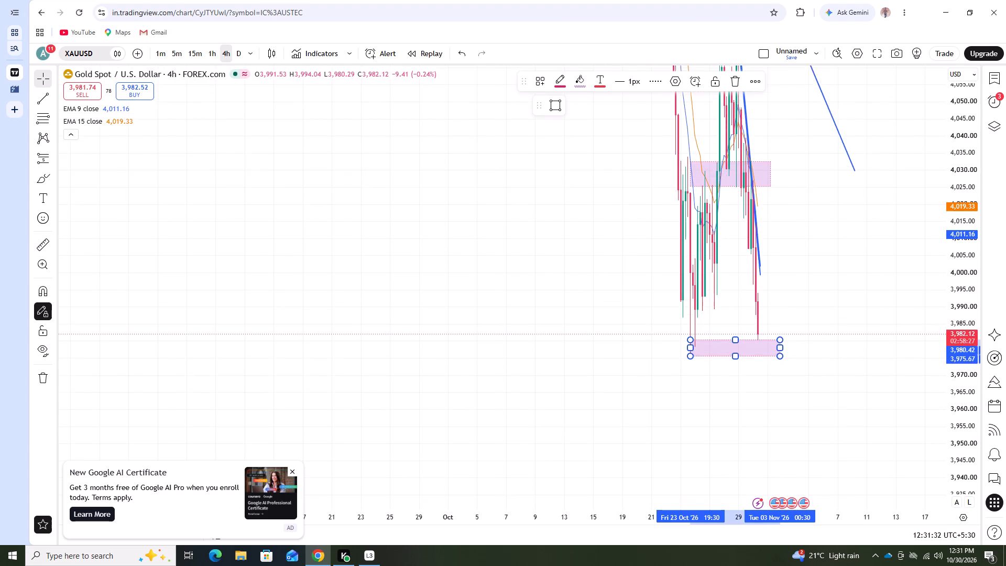
pyautogui.scroll(8, 722, 360)
pyautogui.moveTo(698, 399); pyautogui.dragTo(705, 398)
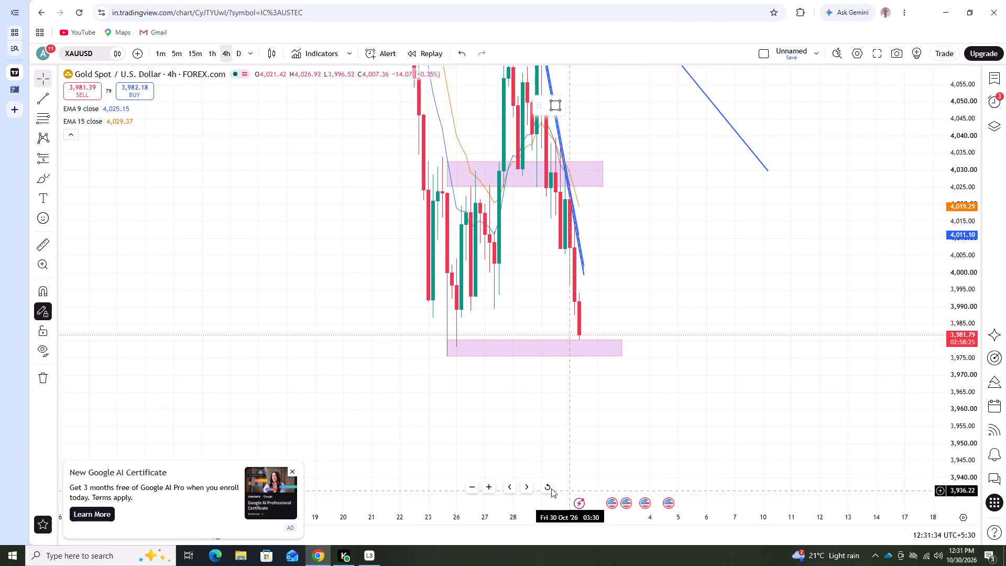
pyautogui.click(551, 488)
pyautogui.scroll(-9, 696, 402)
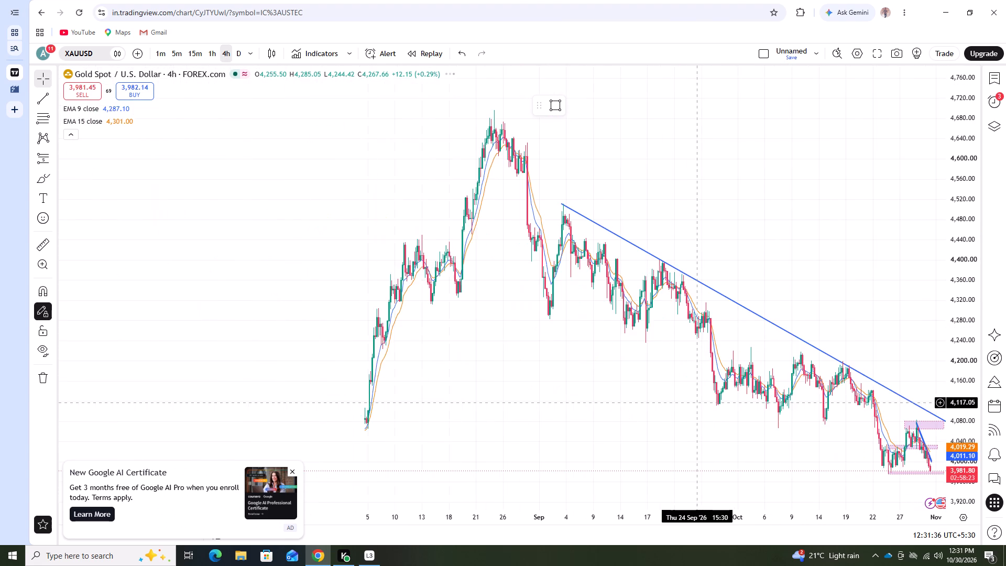
pyautogui.scroll(8, 696, 403)
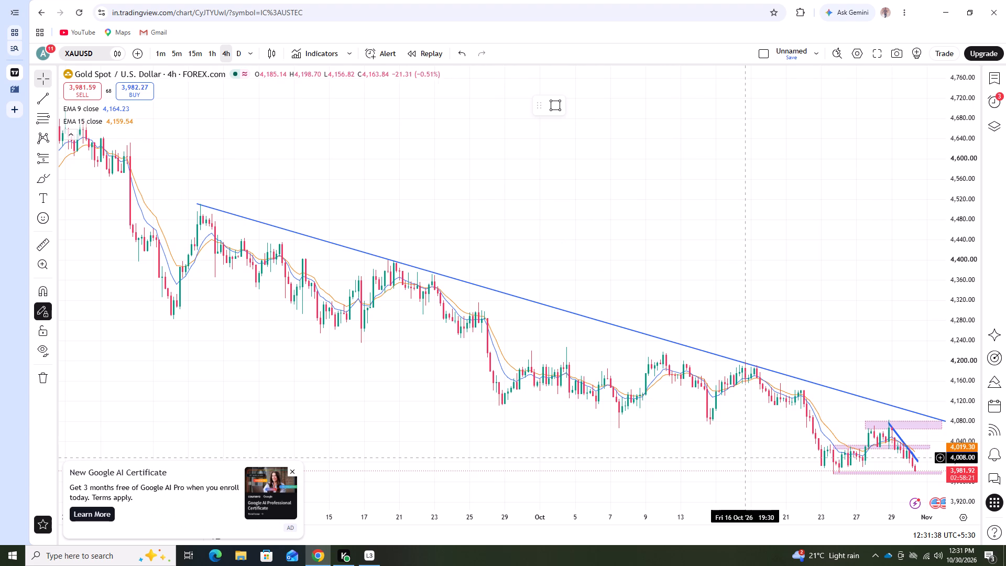
pyautogui.scroll(11, 742, 449)
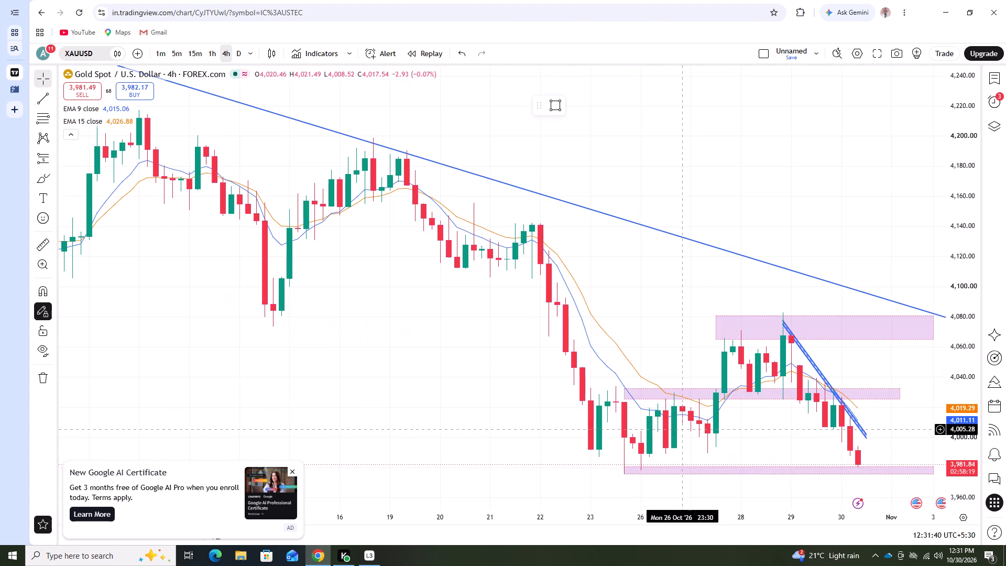
pyautogui.scroll(-10, 635, 405)
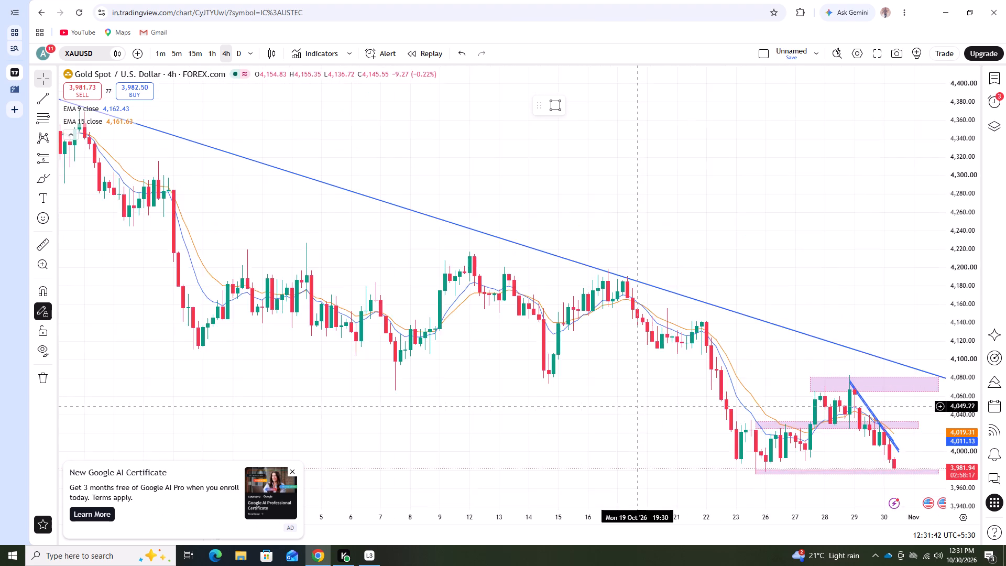
# Examine the older 4-hour price history back to spring, comparing past lows with the lowest purple zone.
pyautogui.scroll(-11, 640, 409)
pyautogui.moveTo(660, 443); pyautogui.dragTo(656, 441)
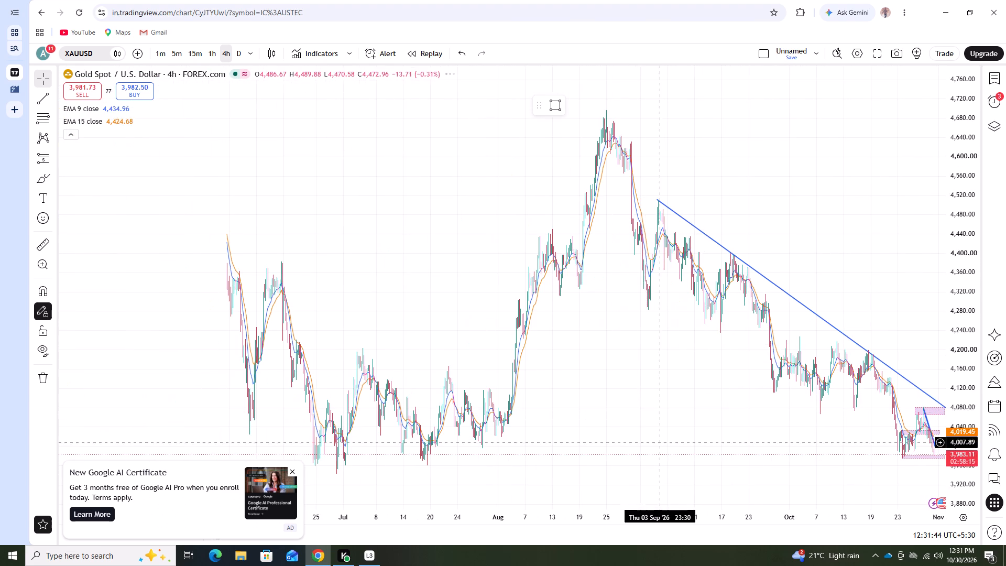
pyautogui.moveTo(656, 441); pyautogui.dragTo(646, 364)
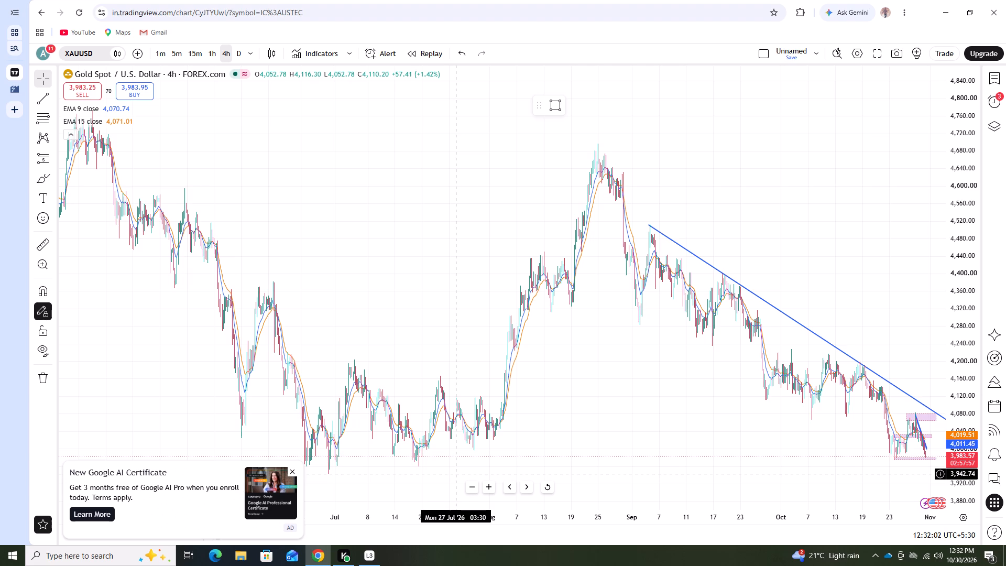
pyautogui.scroll(-4, 455, 474)
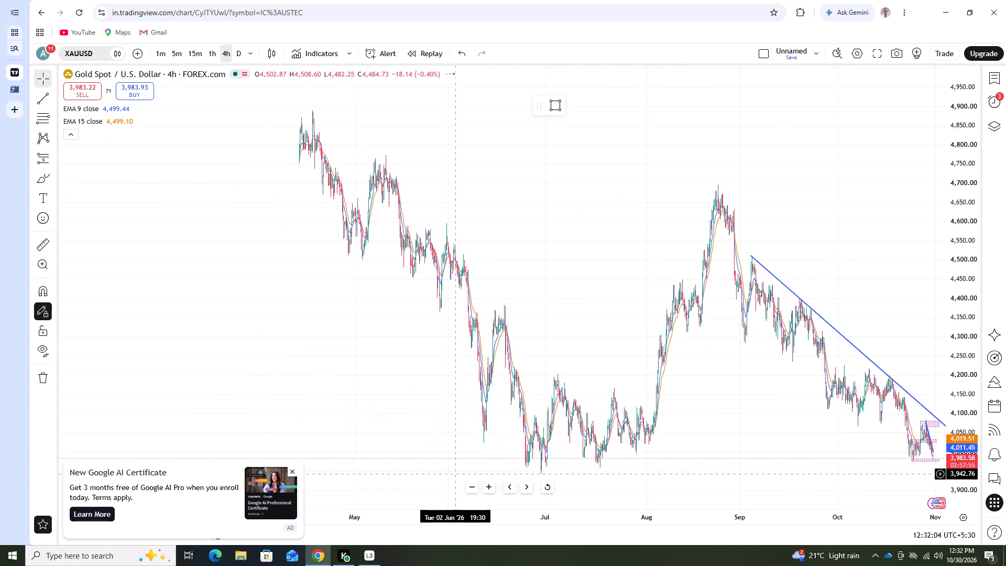
pyautogui.scroll(5, 455, 474)
pyautogui.scroll(-4, 455, 474)
pyautogui.scroll(5, 455, 474)
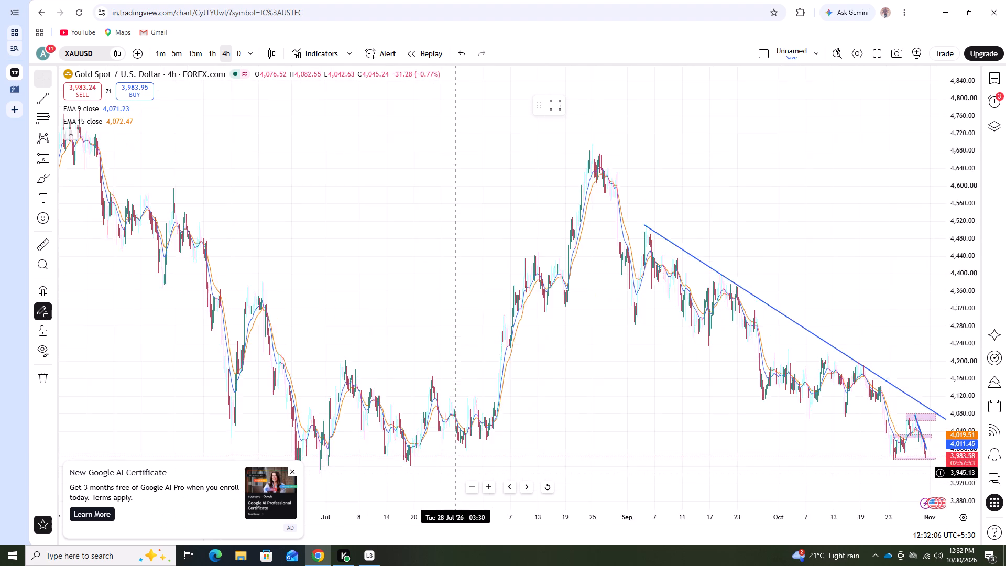
pyautogui.scroll(6, 455, 473)
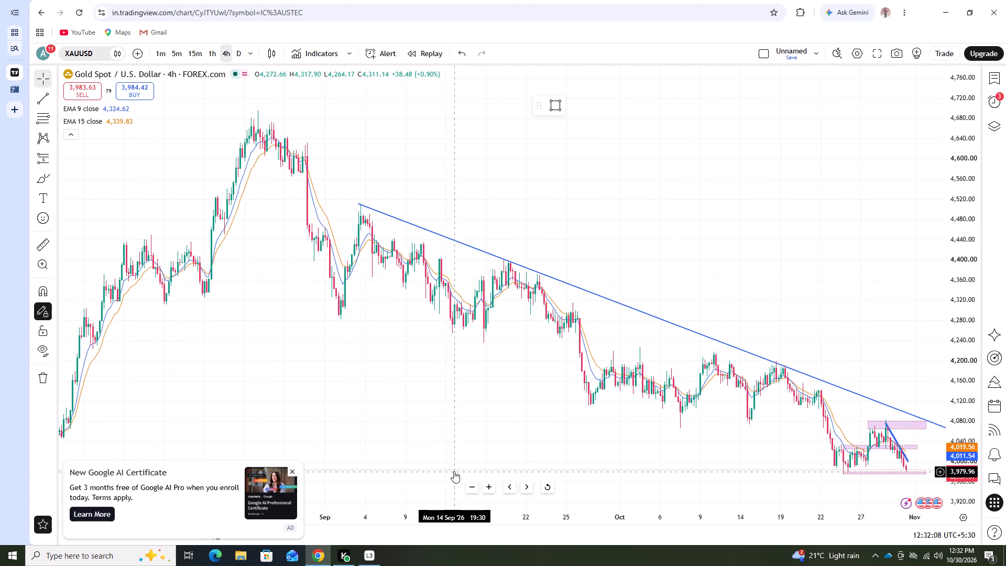
# Check gold on the 15-minute and then the 5-minute chart, examining recent candles between the descending channel and the adjusted lowest purple zone.
pyautogui.click(188, 52)
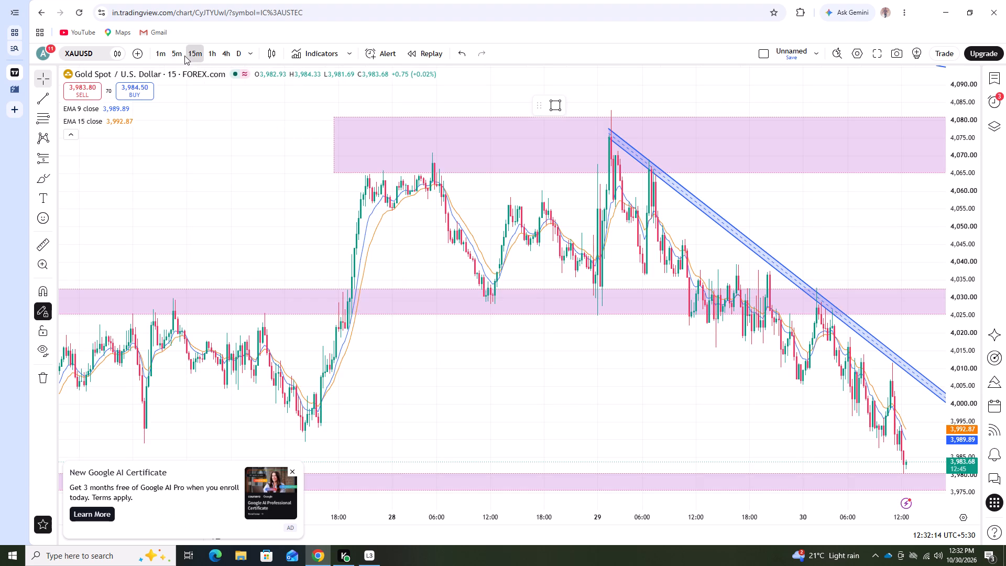
pyautogui.click(183, 56)
pyautogui.scroll(4, 738, 329)
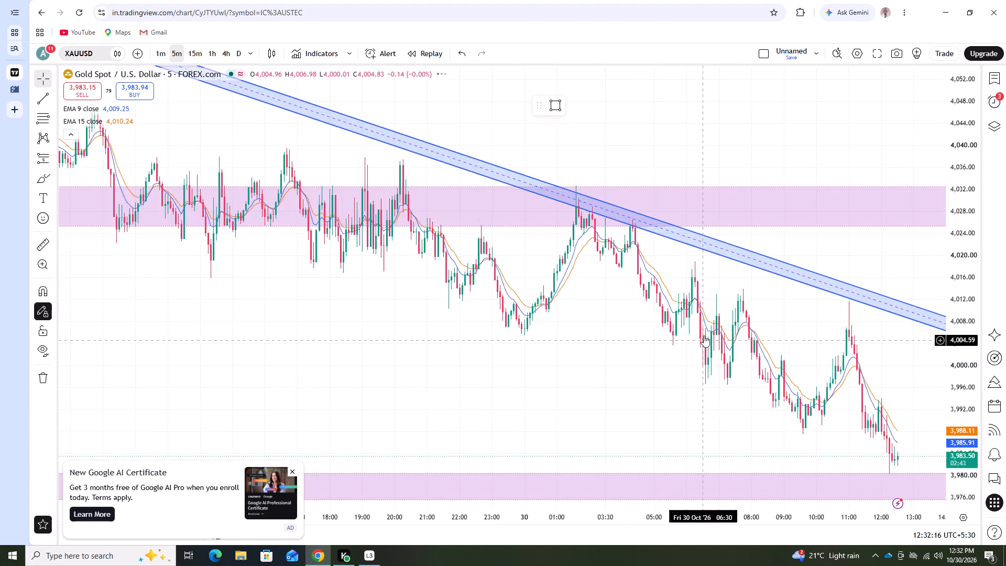
pyautogui.scroll(-4, 692, 357)
pyautogui.scroll(-3, 757, 383)
pyautogui.moveTo(758, 395); pyautogui.dragTo(650, 306)
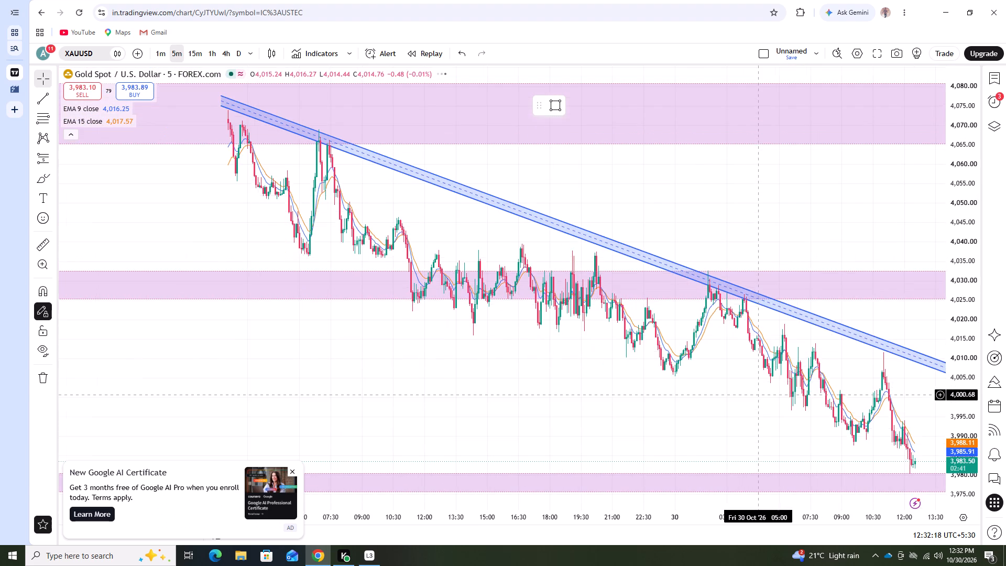
pyautogui.moveTo(650, 306); pyautogui.dragTo(648, 306)
pyautogui.scroll(-3, 970, 314)
pyautogui.moveTo(894, 347); pyautogui.dragTo(882, 232)
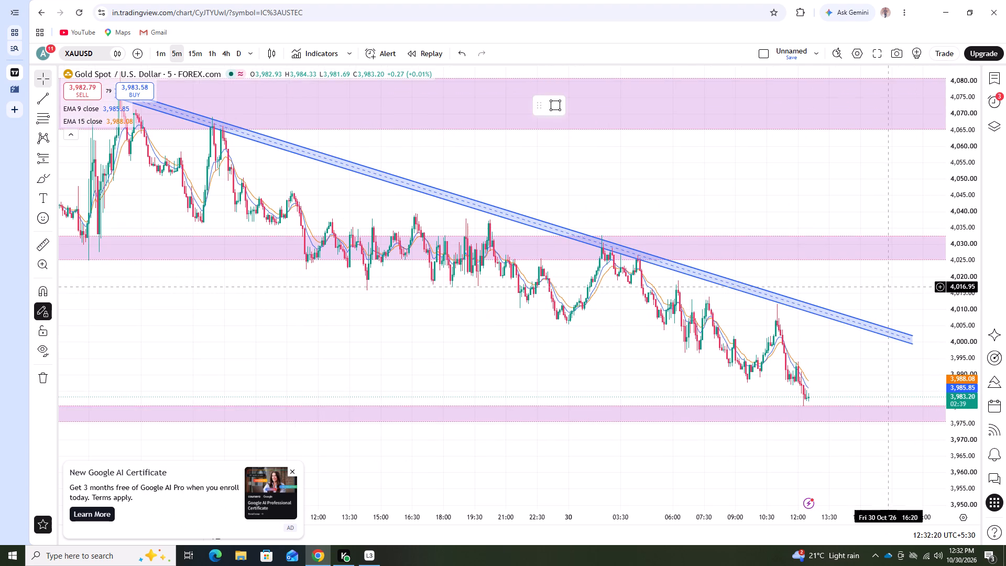
pyautogui.scroll(5, 790, 301)
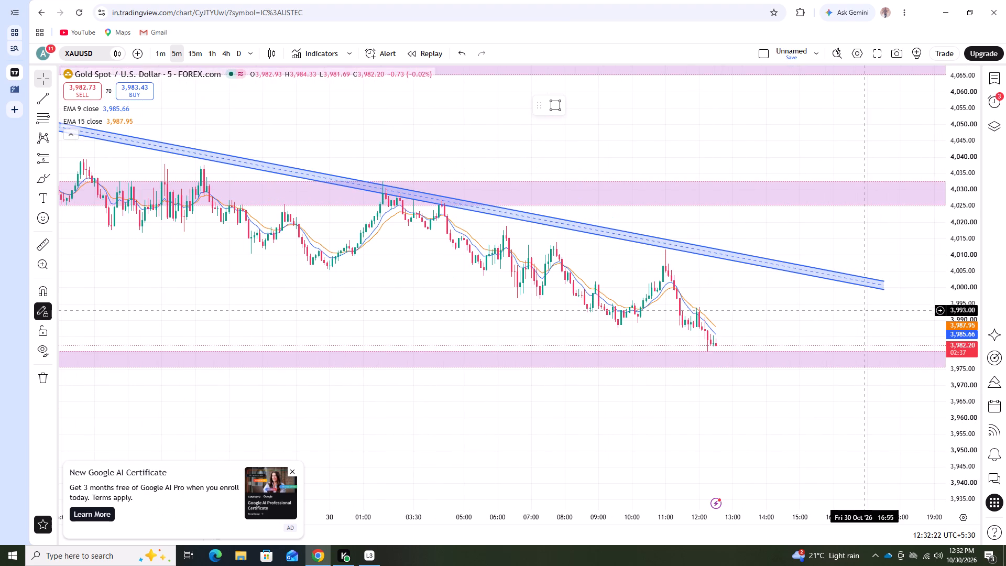
pyautogui.scroll(8, 965, 309)
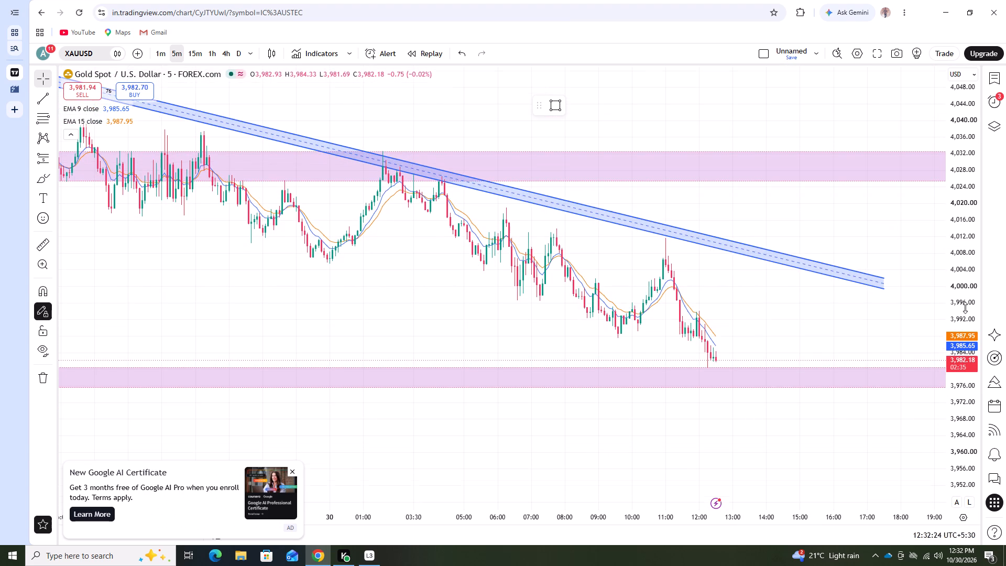
pyautogui.scroll(2, 965, 308)
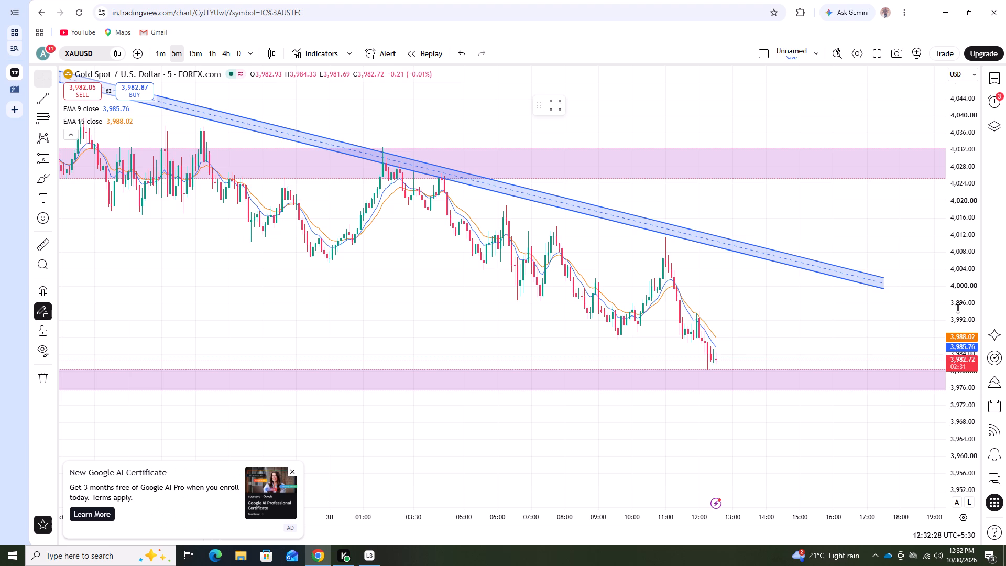
pyautogui.scroll(-1, 866, 342)
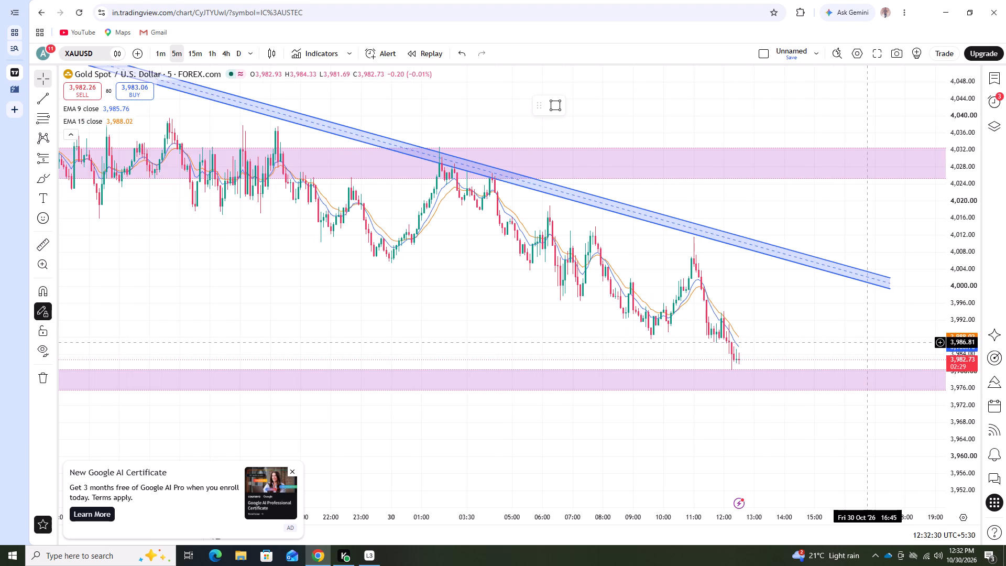
pyautogui.scroll(-3, 867, 343)
pyautogui.scroll(3, 871, 347)
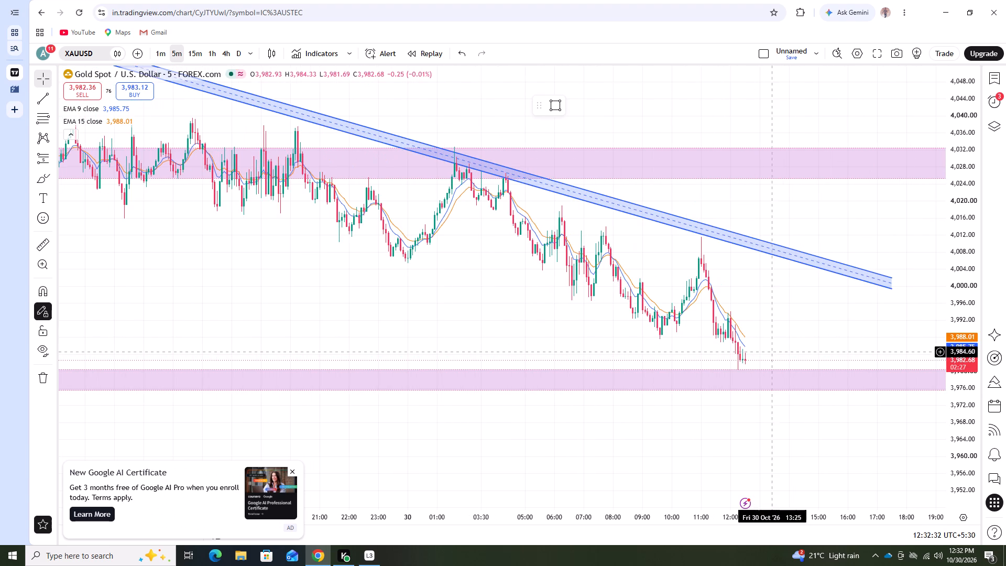
pyautogui.scroll(1, 701, 319)
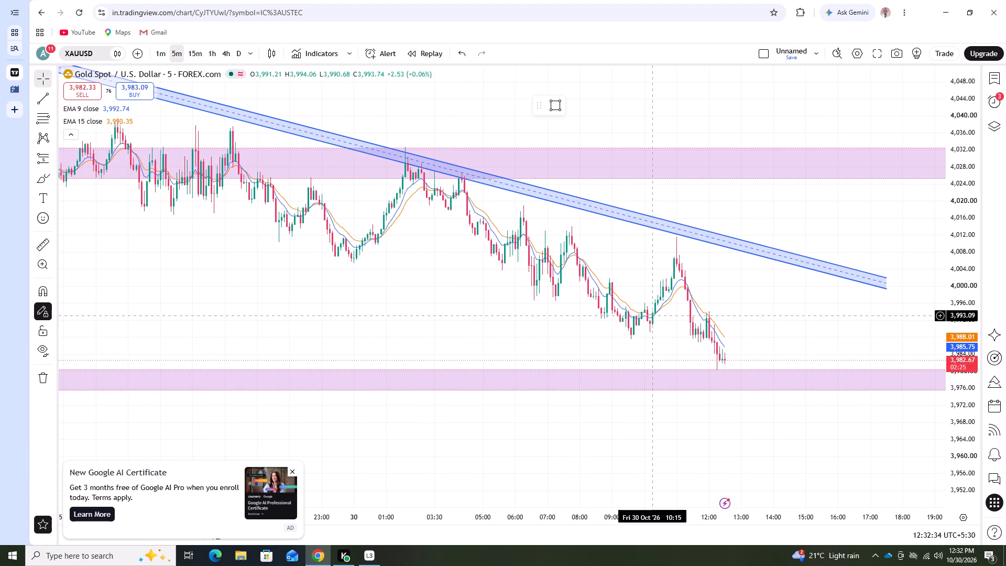
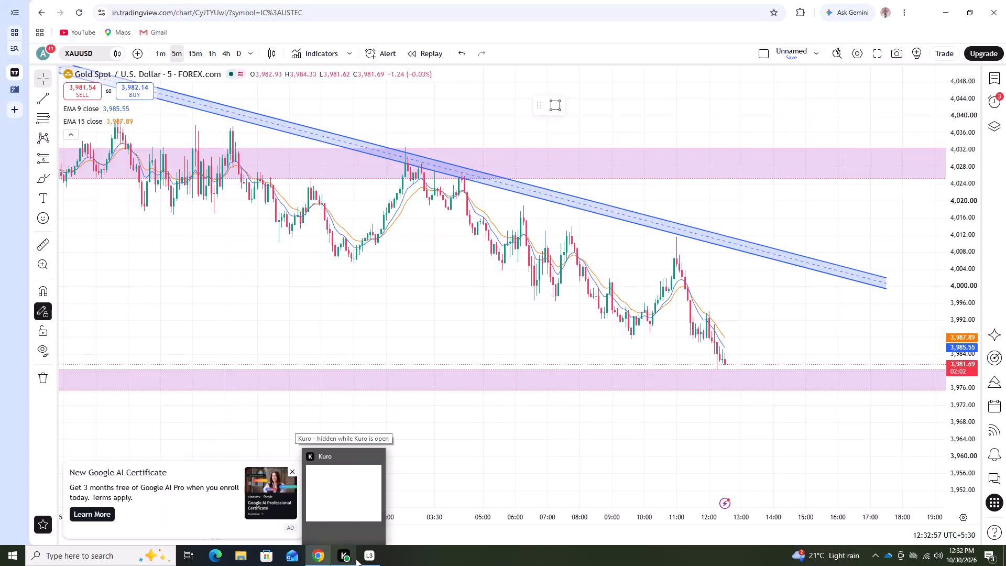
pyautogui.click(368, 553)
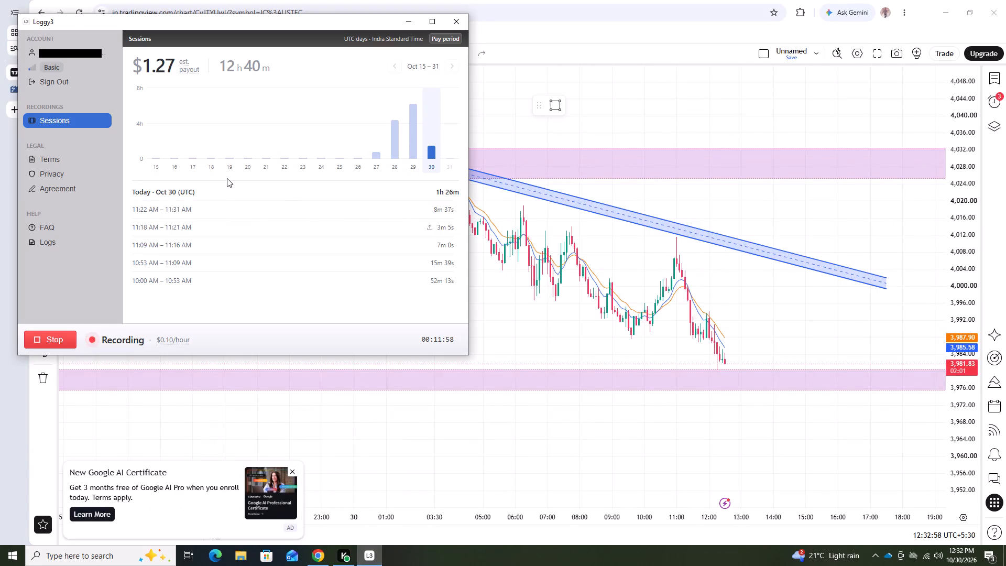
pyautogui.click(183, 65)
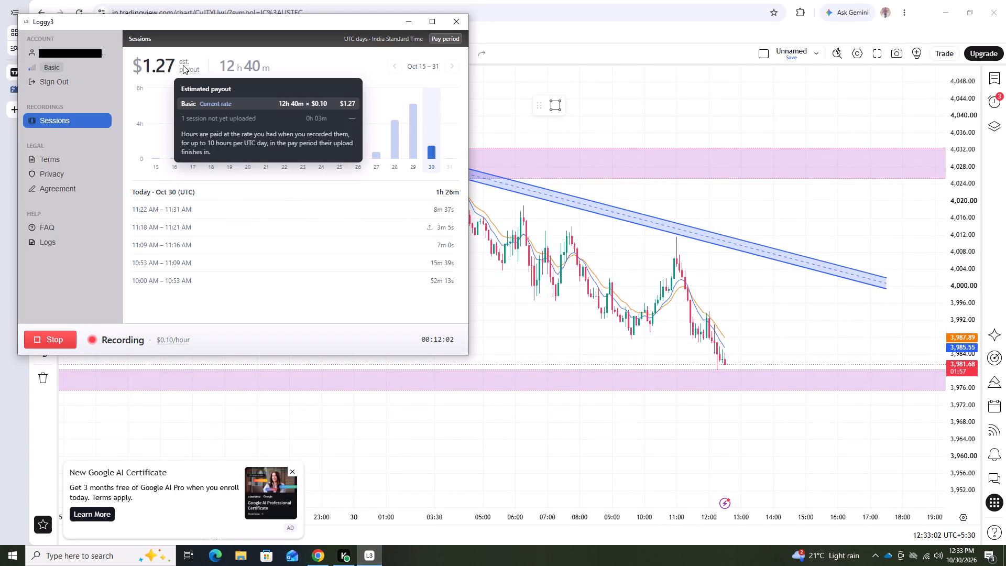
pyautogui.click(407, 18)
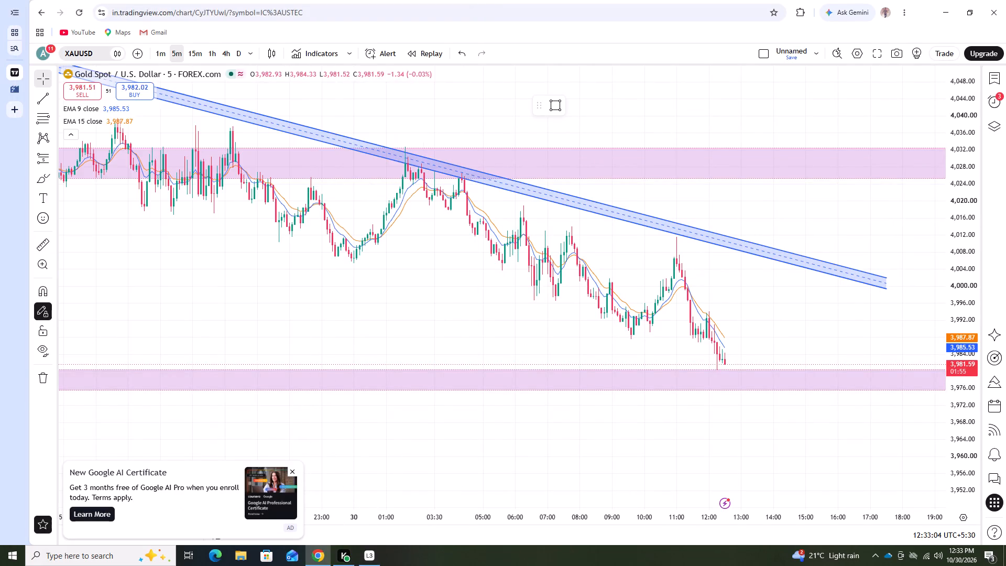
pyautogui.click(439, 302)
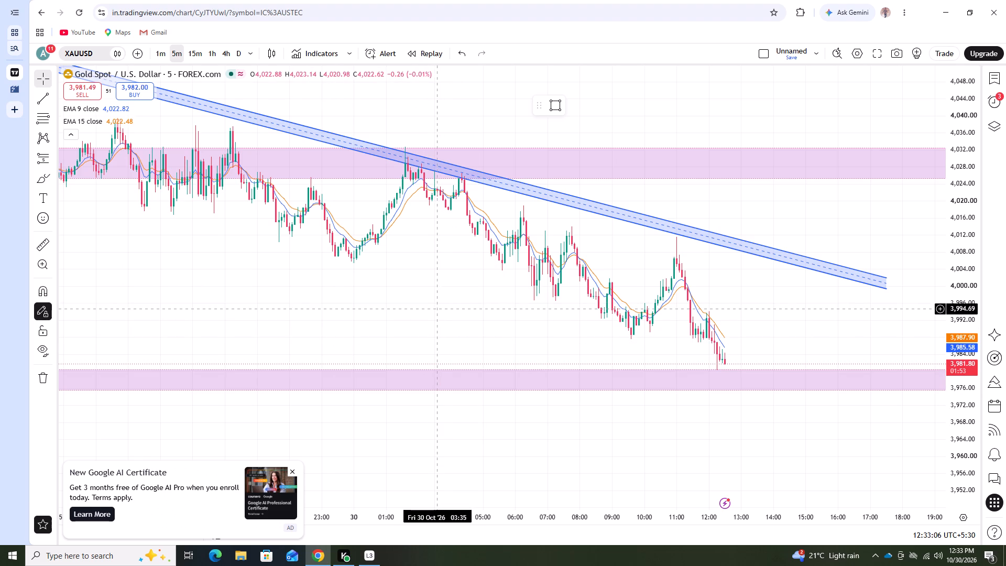
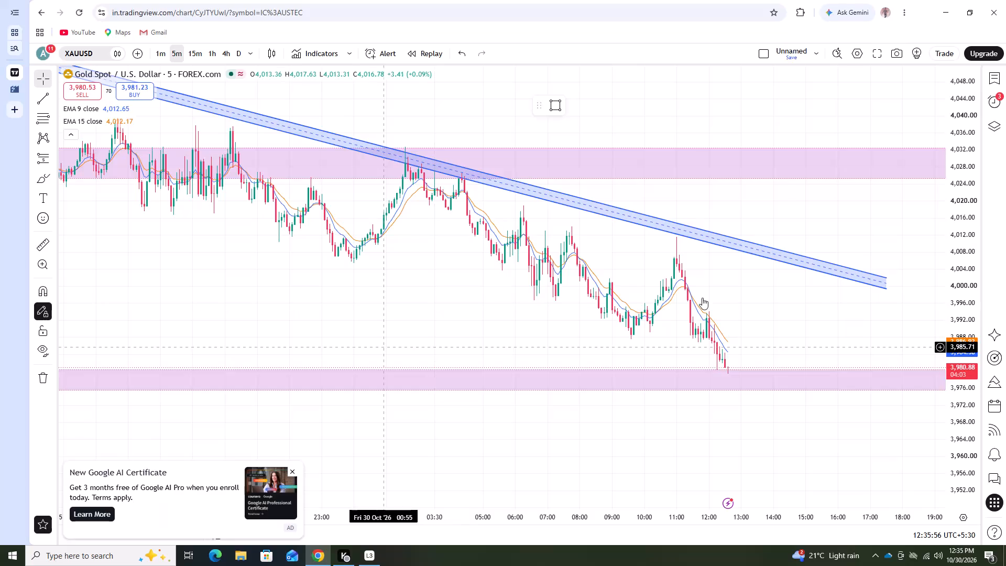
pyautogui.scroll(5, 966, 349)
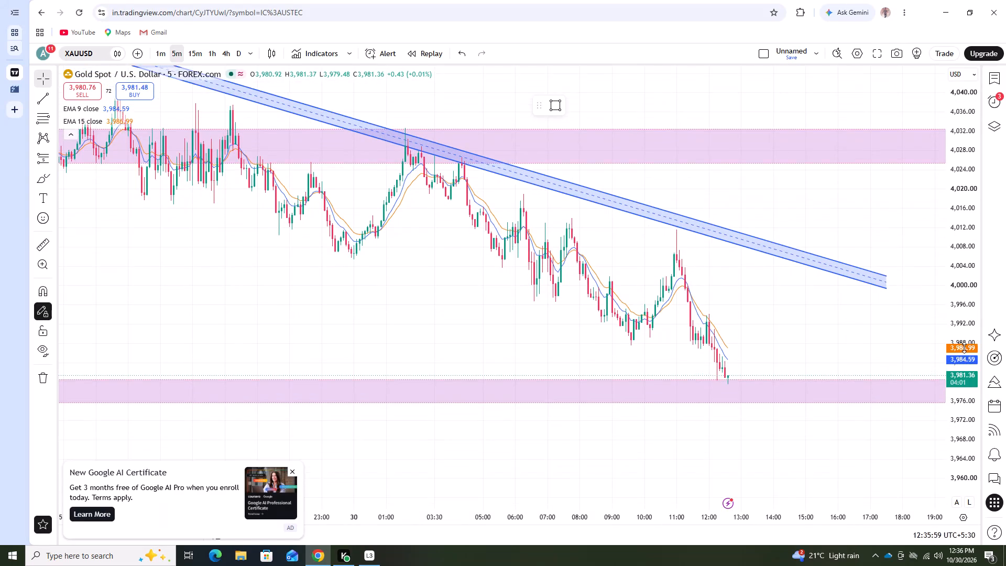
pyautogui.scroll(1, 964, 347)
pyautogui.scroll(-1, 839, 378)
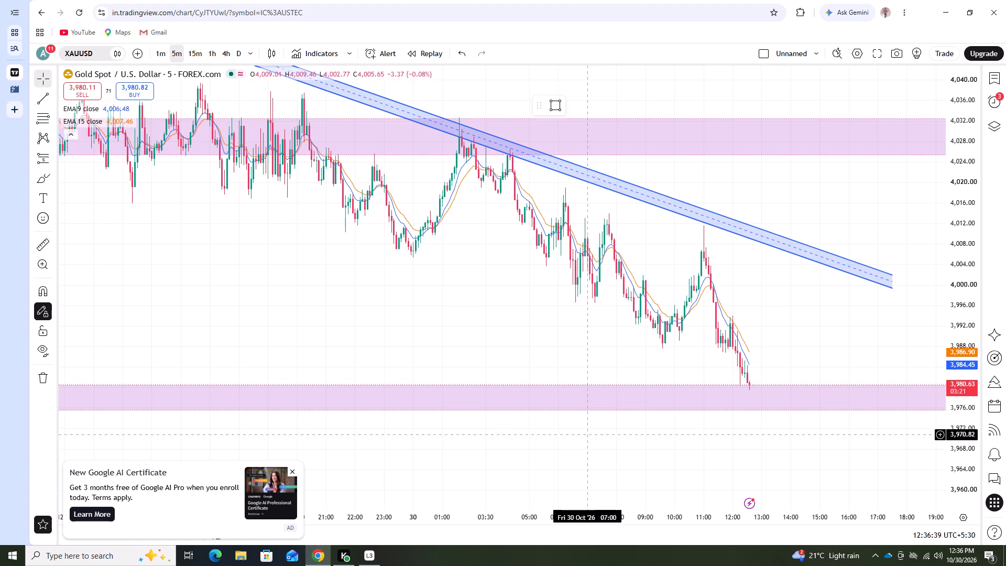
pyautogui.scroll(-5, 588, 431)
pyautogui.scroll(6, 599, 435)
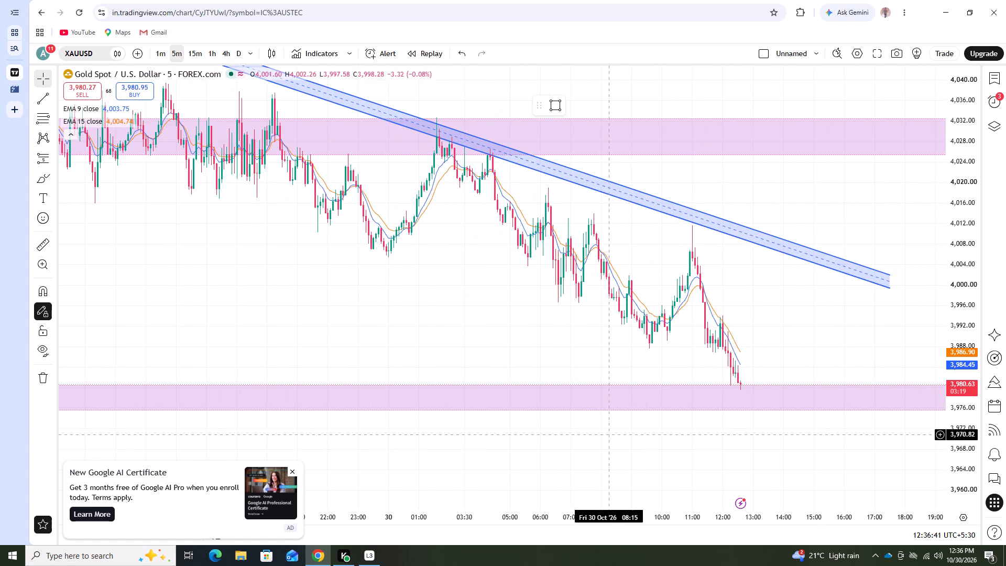
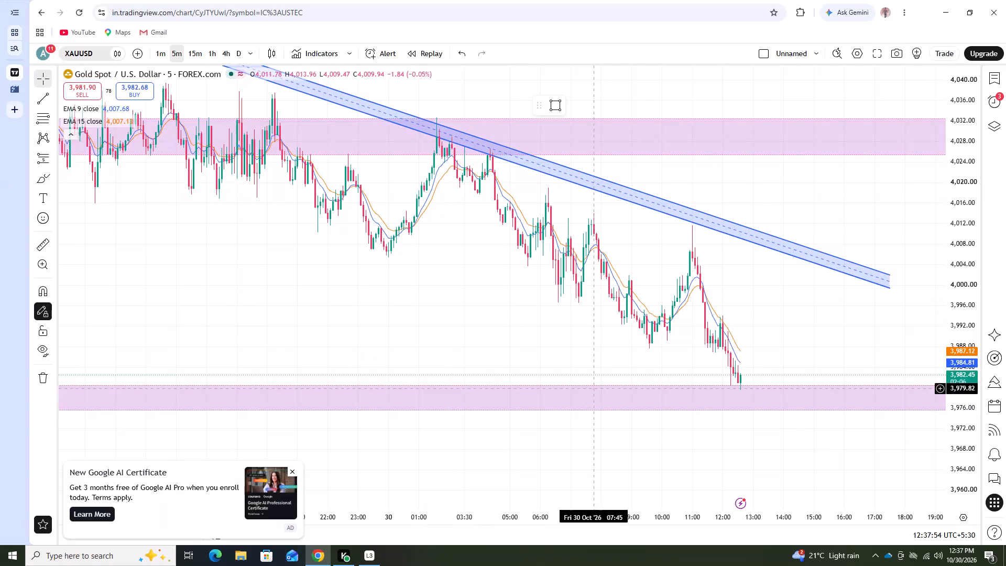
# Examine gold's approach to the lowest purple zone on the 5-minute, 1-hour and 15-minute timeframes, then return to 5 minutes.
pyautogui.scroll(1, 810, 374)
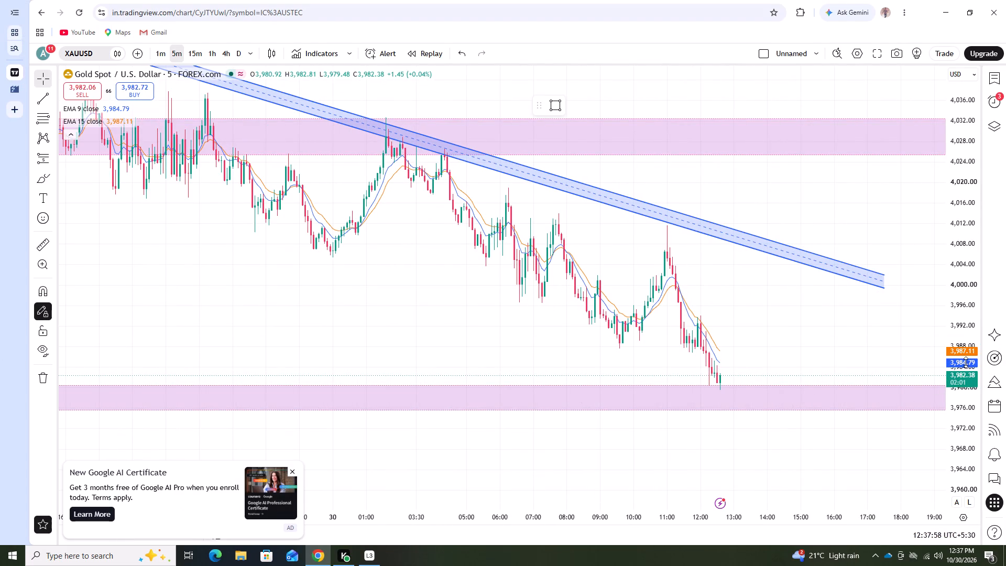
pyautogui.scroll(4, 966, 362)
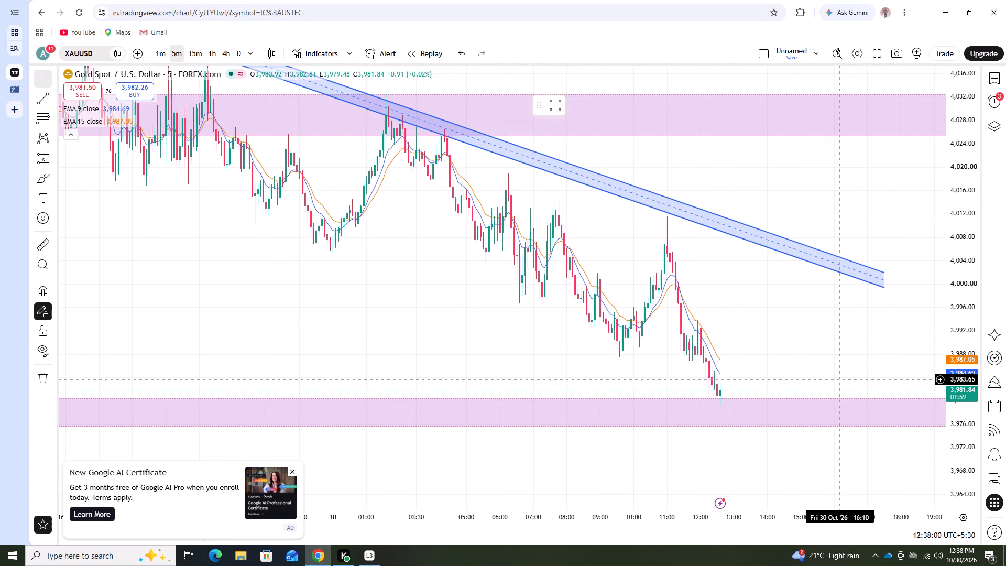
pyautogui.scroll(1, 838, 379)
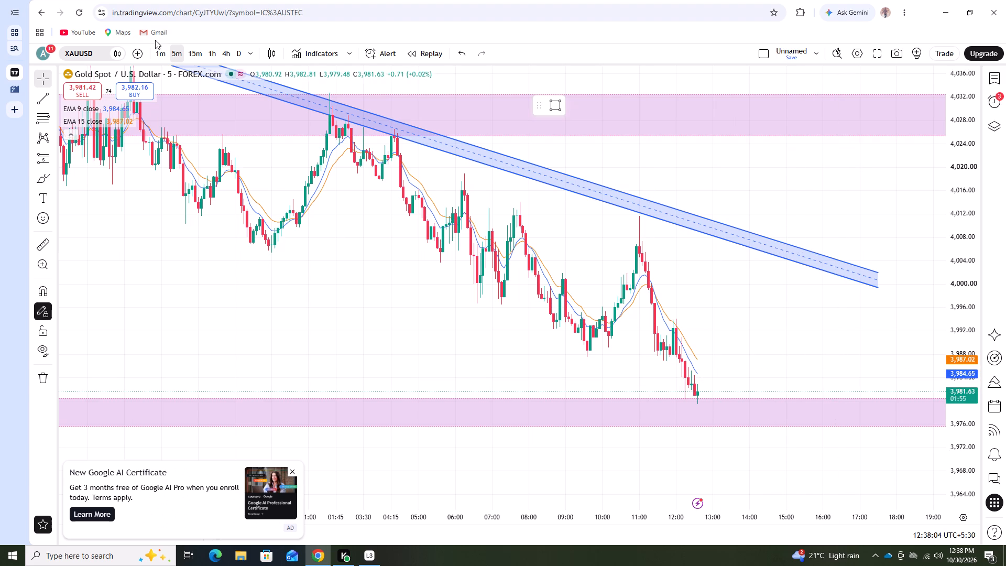
pyautogui.click(216, 54)
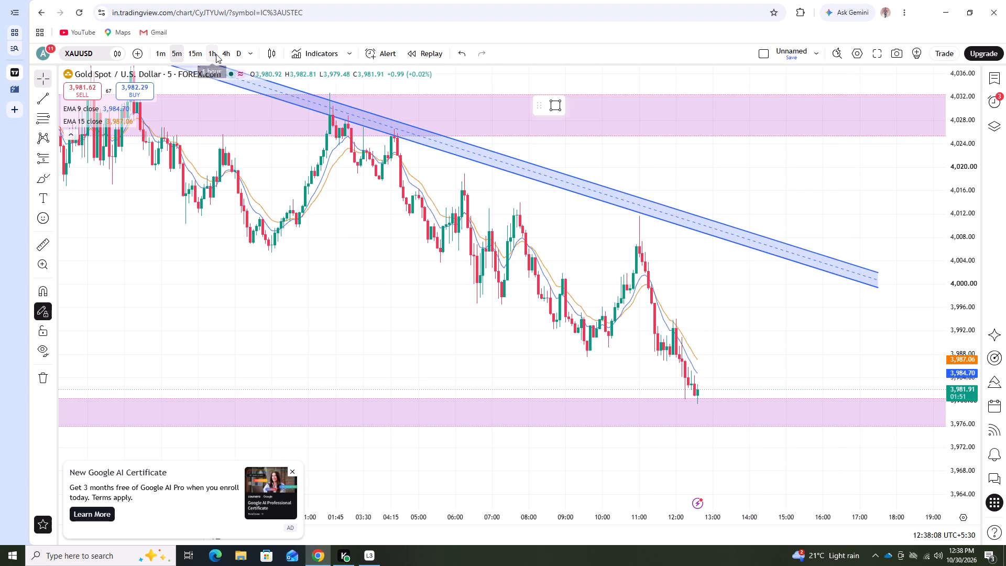
pyautogui.scroll(1, 559, 325)
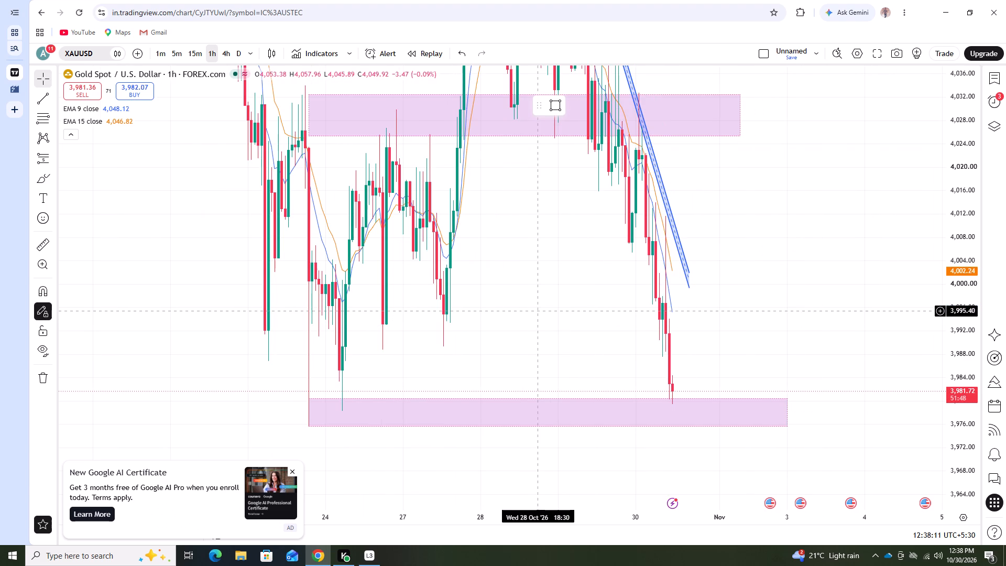
pyautogui.click(191, 53)
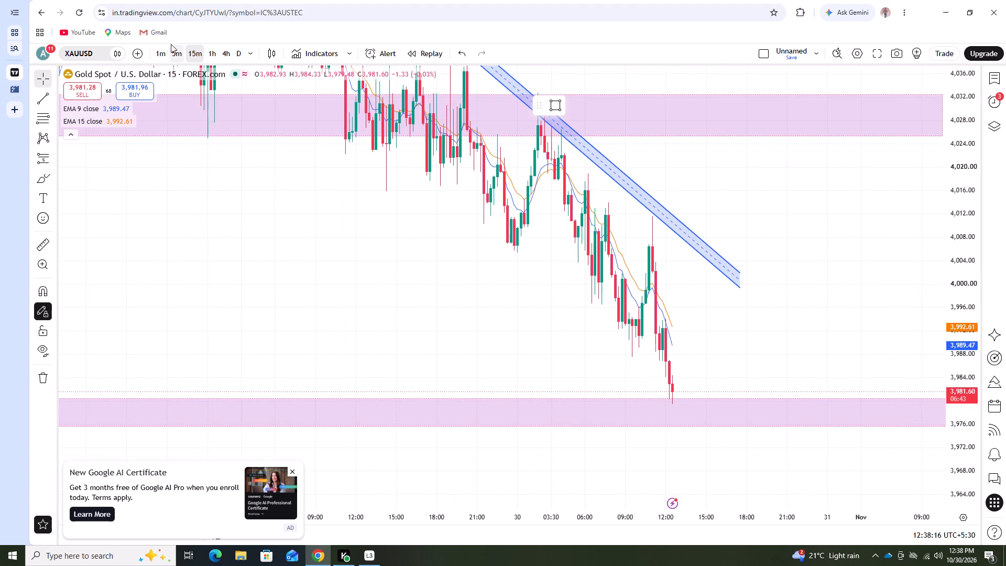
pyautogui.click(174, 50)
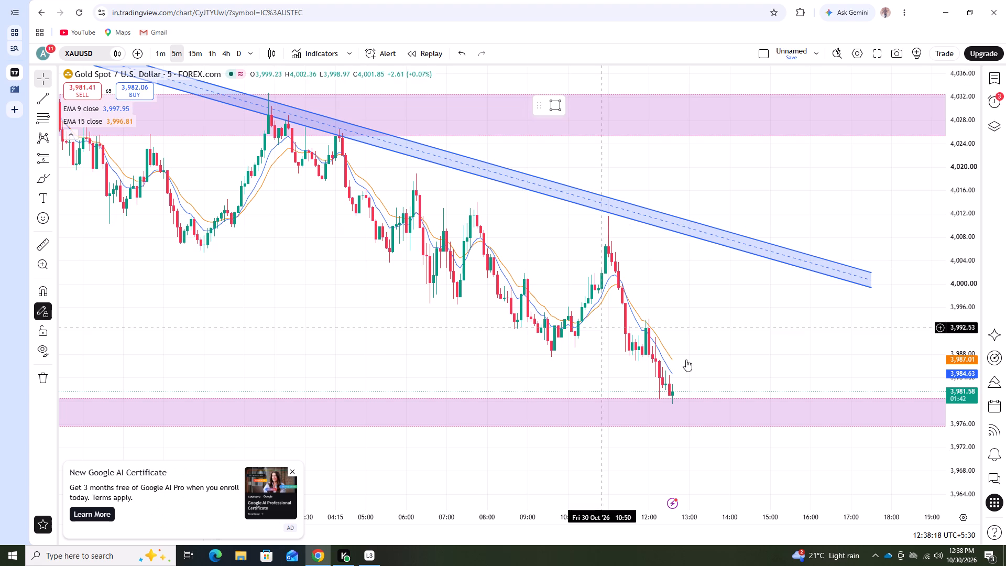
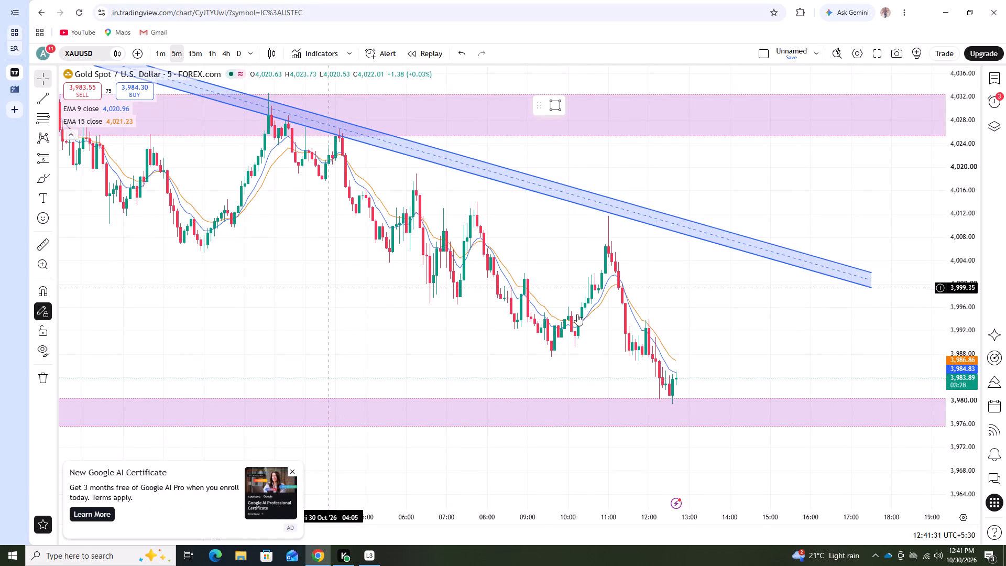
# Compare gold's price action at the lowest purple zone on the 5-minute, 15-minute and 1-hour timeframes, then return to 5 minutes.
pyautogui.scroll(1, 650, 316)
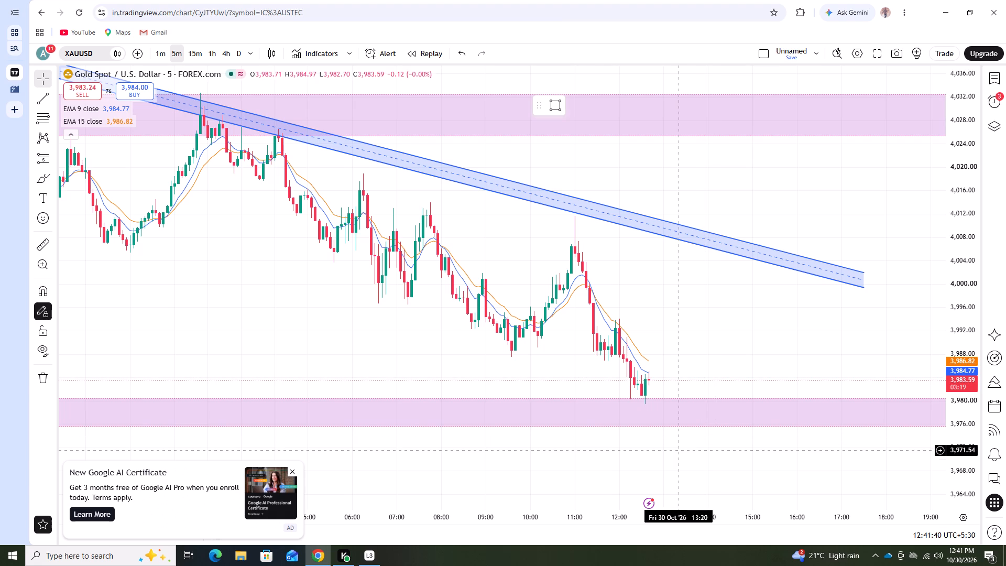
pyautogui.scroll(-1, 680, 450)
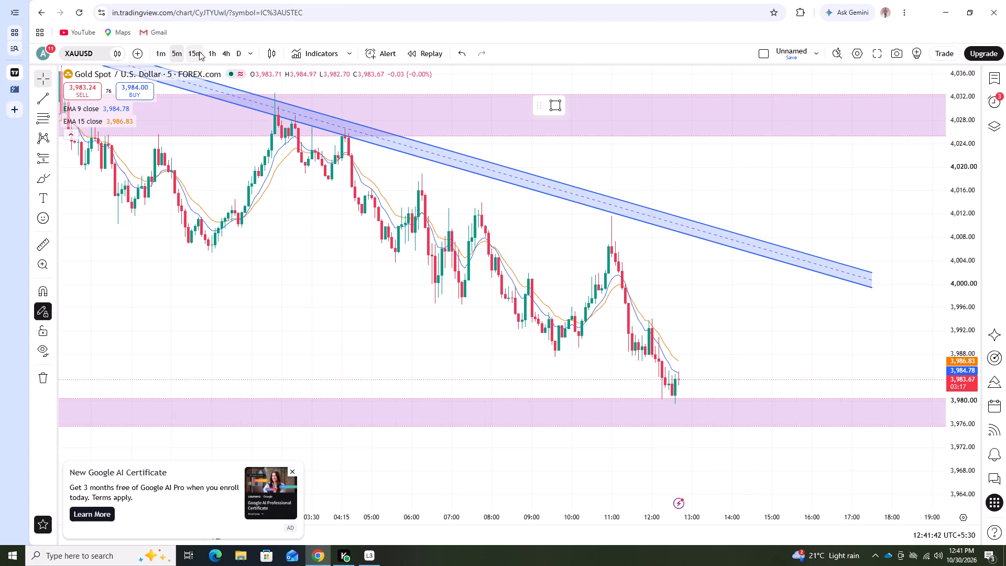
pyautogui.click(199, 51)
pyautogui.scroll(1, 432, 247)
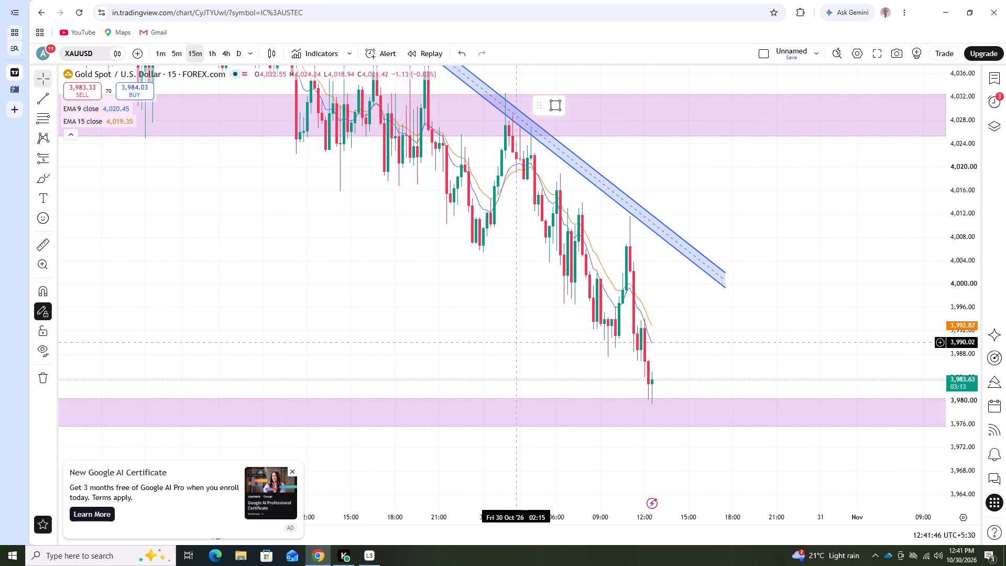
pyautogui.click(210, 50)
pyautogui.scroll(1, 636, 287)
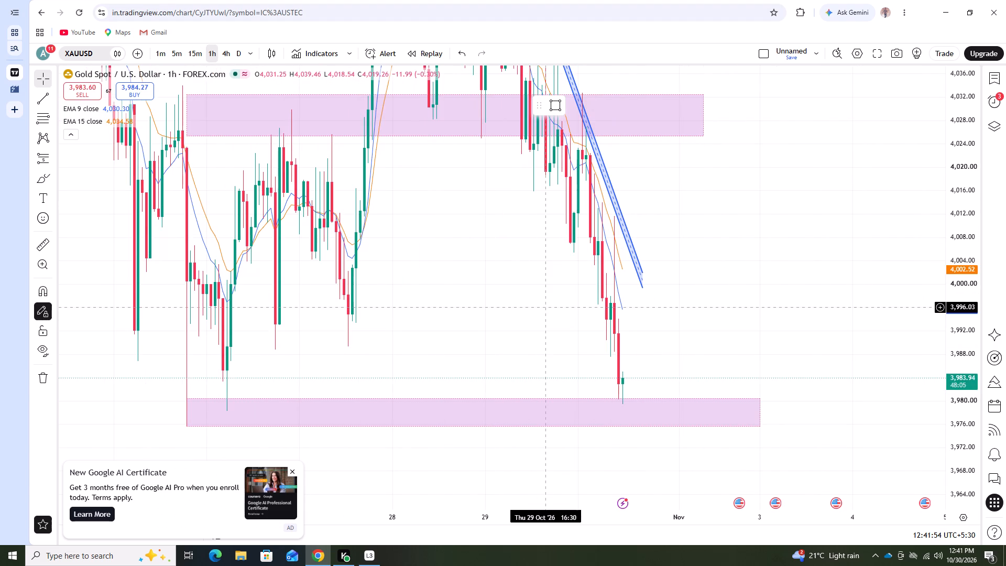
pyautogui.click(180, 54)
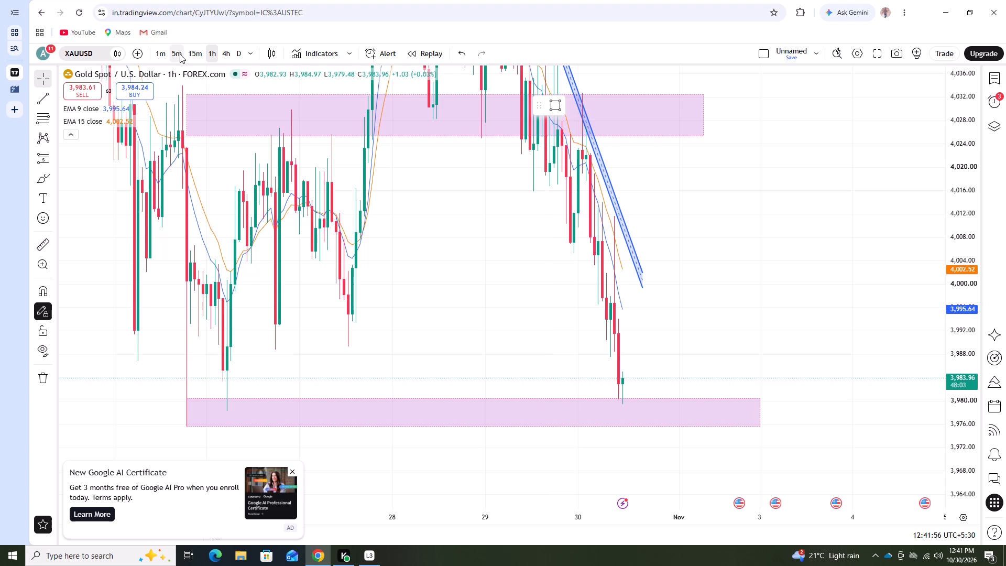
pyautogui.scroll(-1, 558, 389)
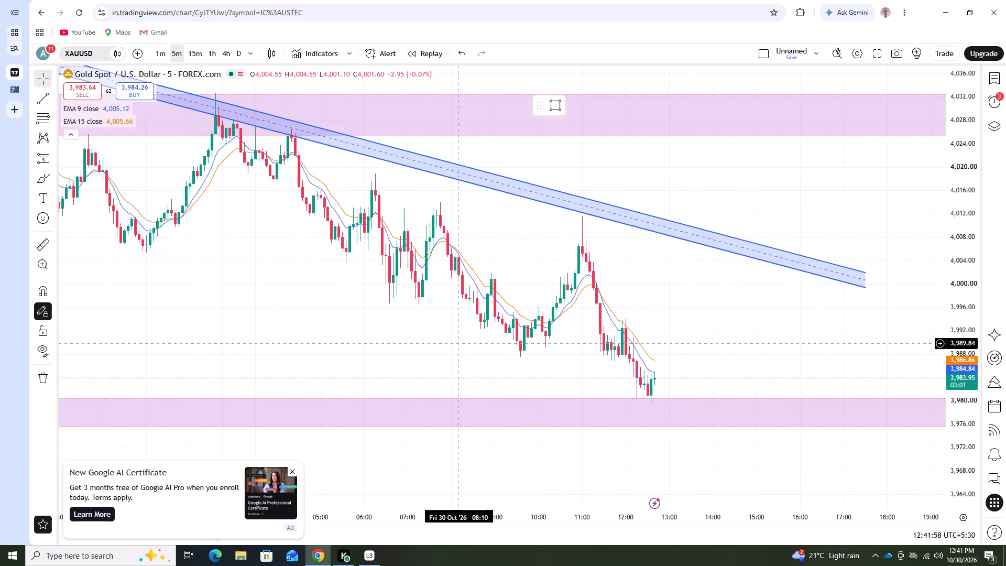
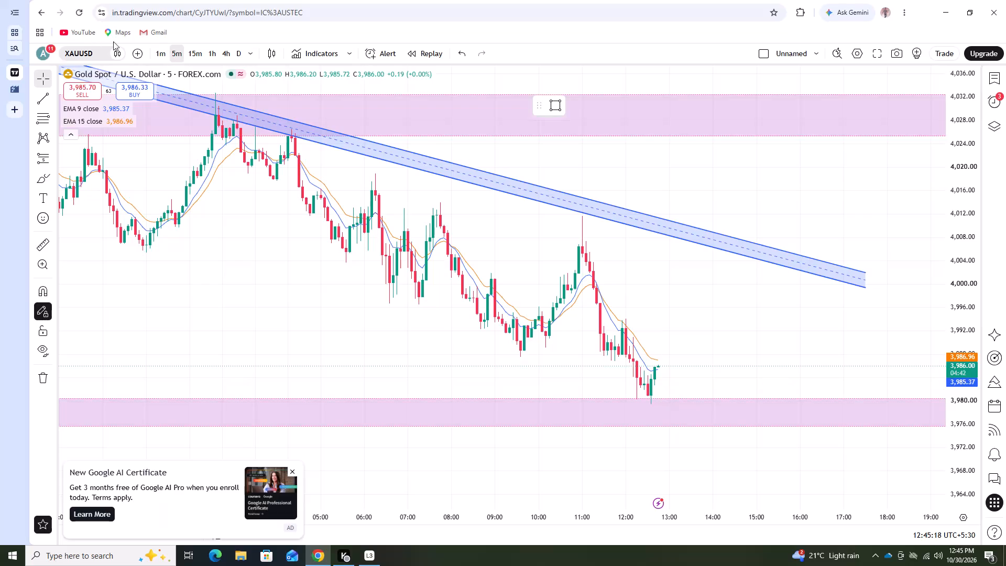
# Examine gold's latest candles between the descending channel and the lowest purple zone on the 15-minute and 1-minute timeframes.
pyautogui.click(193, 56)
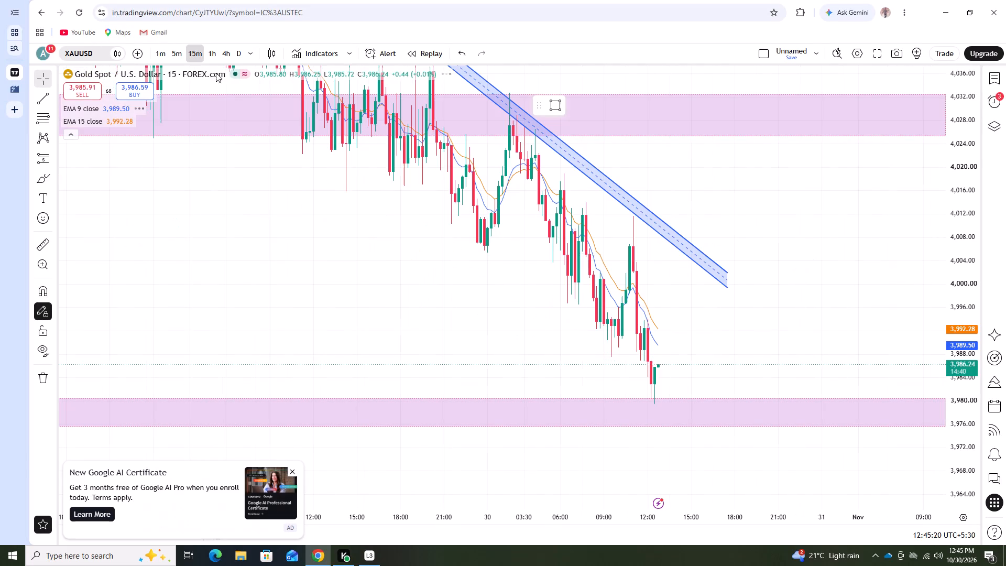
pyautogui.scroll(1, 442, 340)
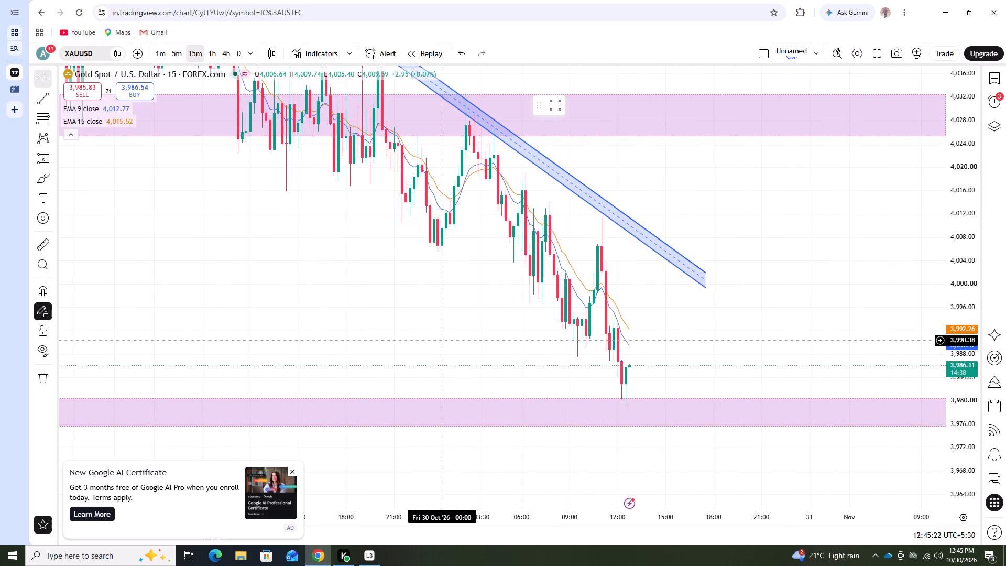
pyautogui.scroll(1, 442, 340)
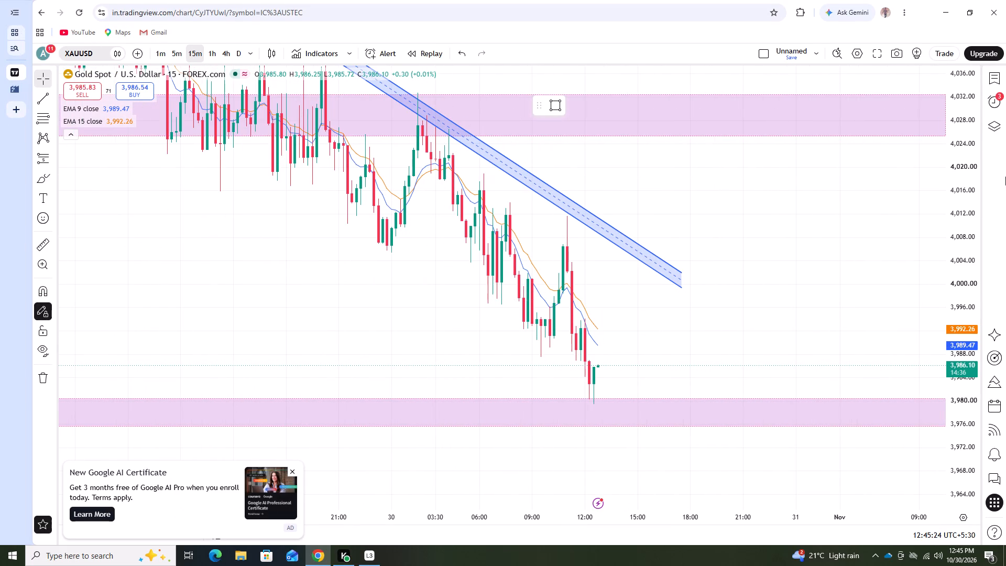
pyautogui.scroll(-9, 968, 206)
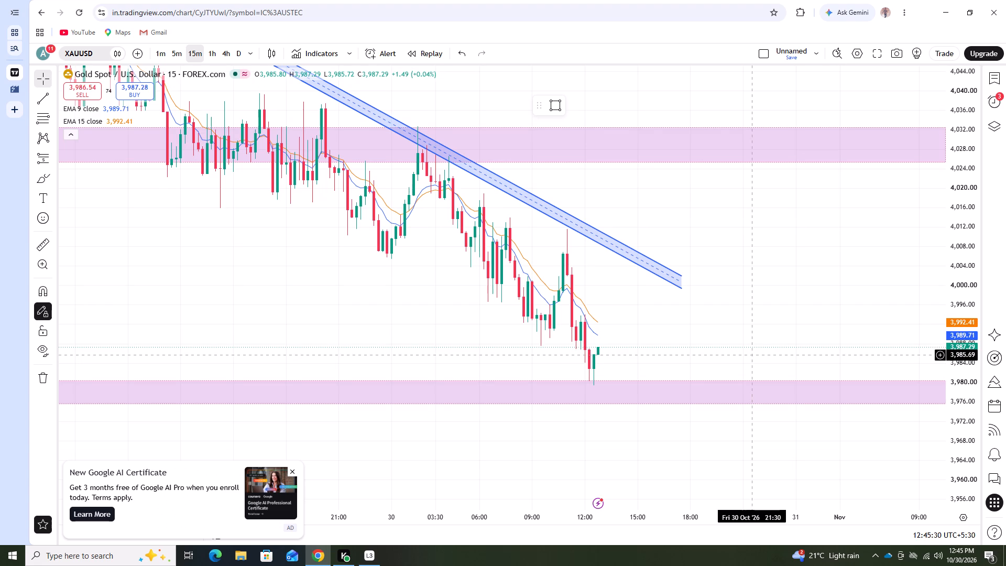
pyautogui.click(167, 48)
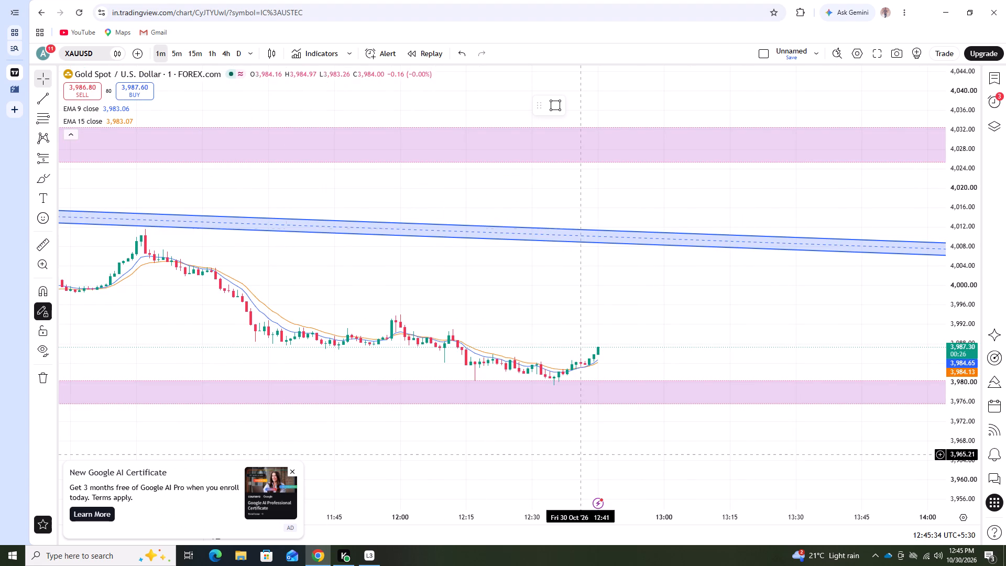
pyautogui.click(548, 488)
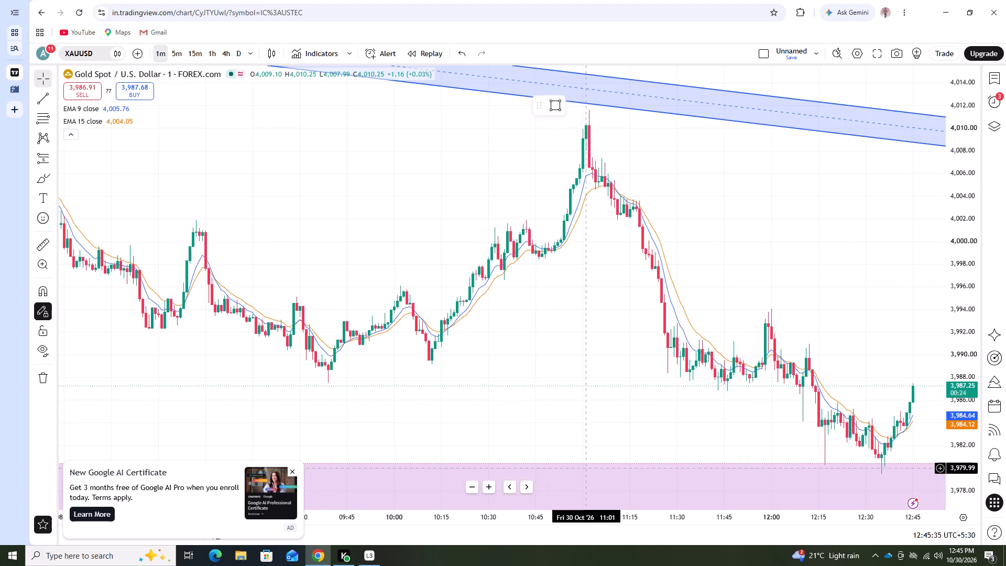
pyautogui.scroll(-2, 682, 432)
pyautogui.moveTo(606, 387); pyautogui.dragTo(483, 376)
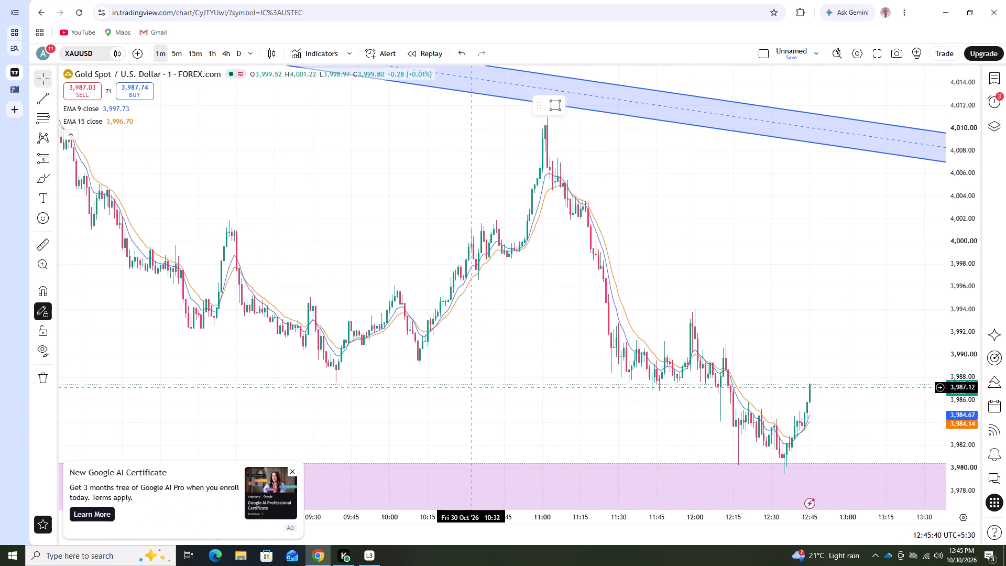
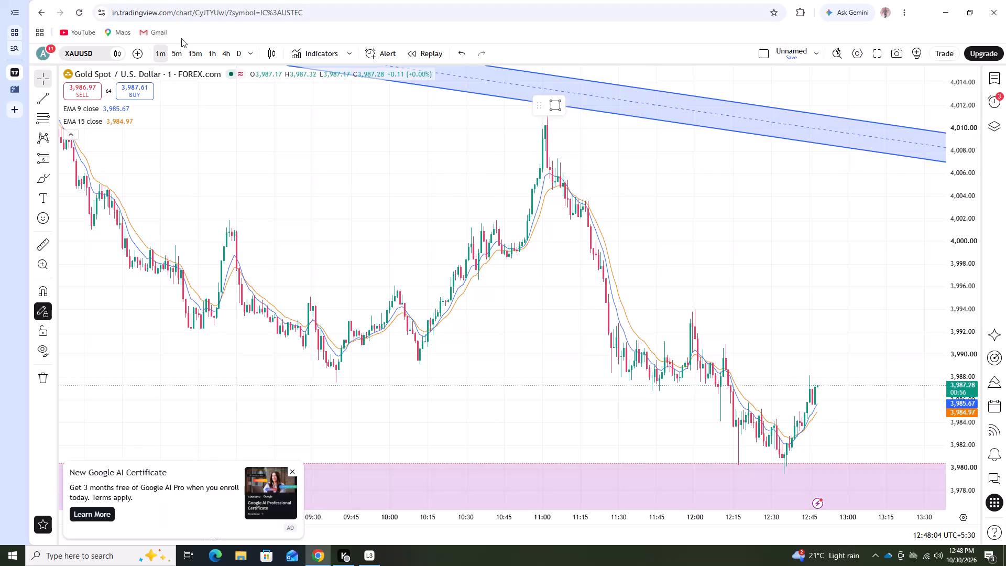
# Examine gold's recent decline between the descending channel and the purple zones on the 5-minute and 15-minute timeframes.
pyautogui.click(176, 50)
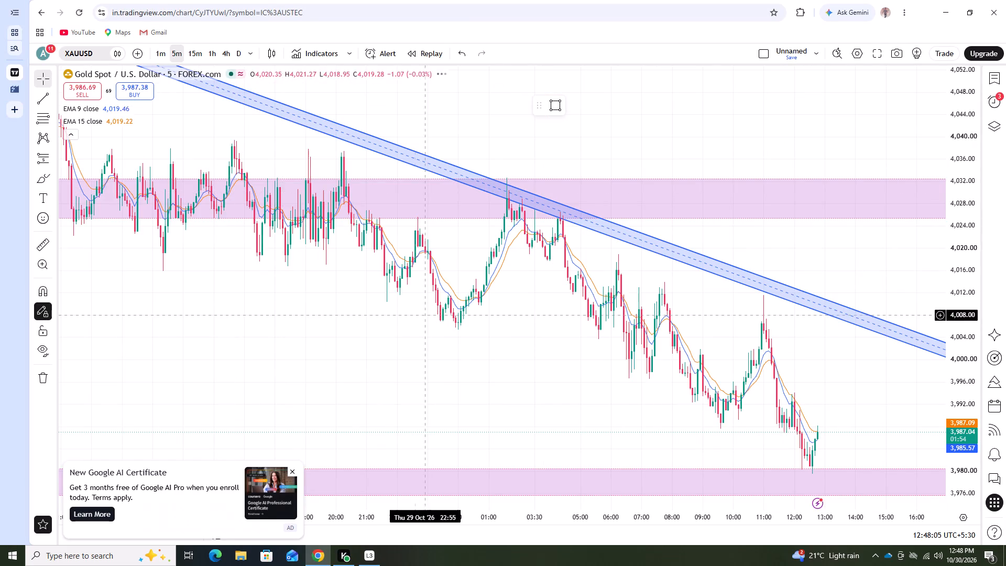
pyautogui.scroll(2, 430, 316)
pyautogui.click(195, 51)
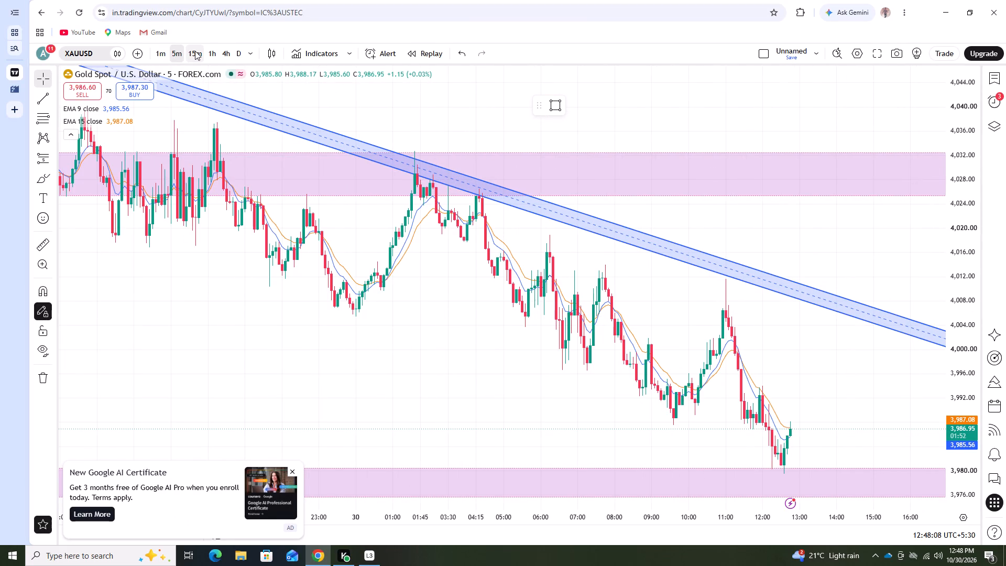
pyautogui.scroll(2, 605, 368)
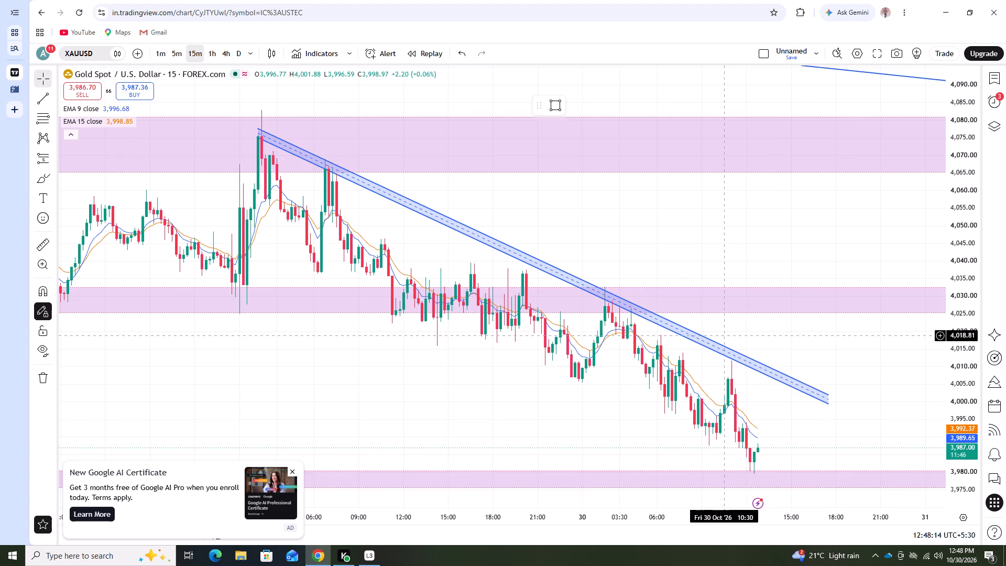
pyautogui.scroll(-7, 726, 336)
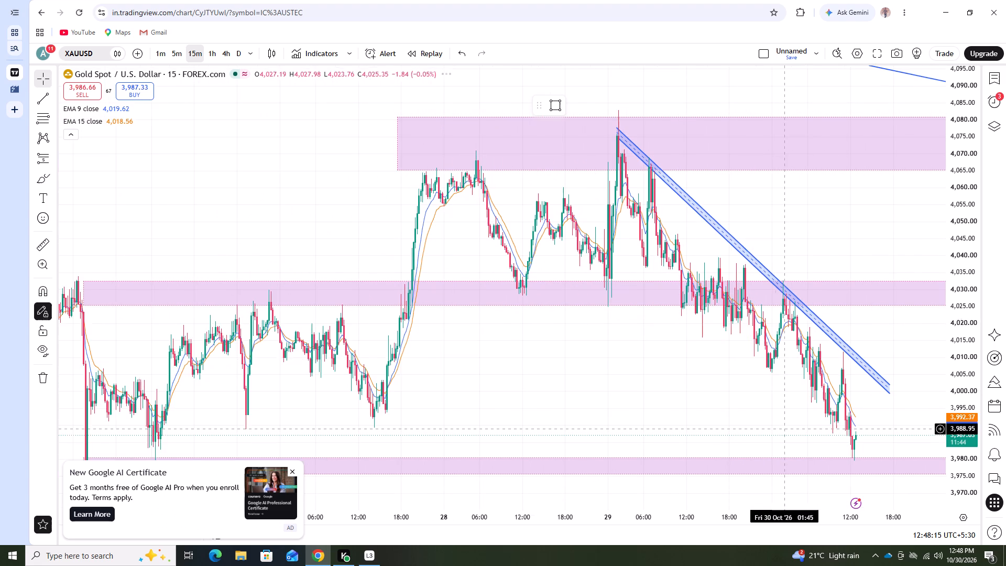
pyautogui.scroll(-3, 744, 414)
pyautogui.scroll(5, 746, 413)
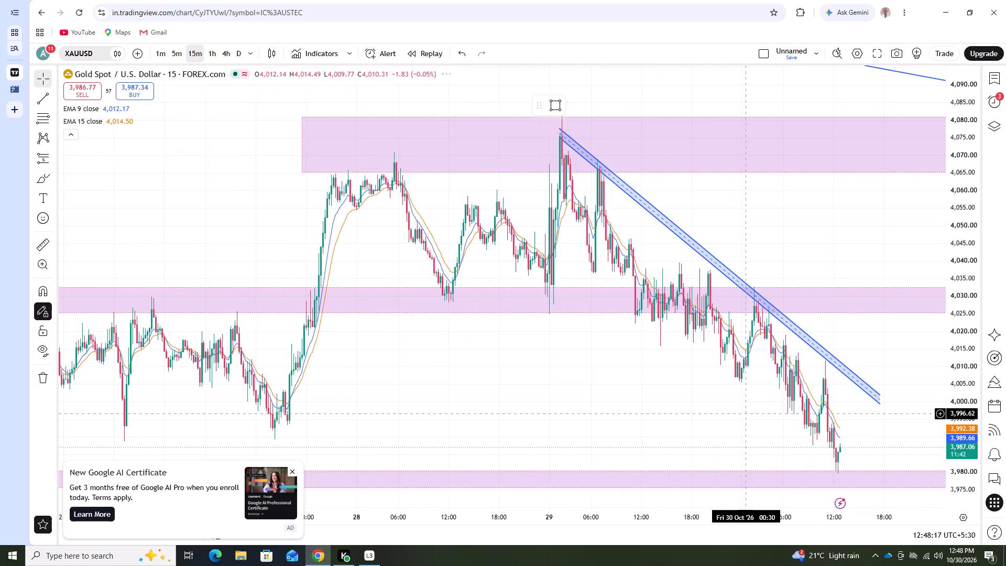
pyautogui.scroll(3, 742, 413)
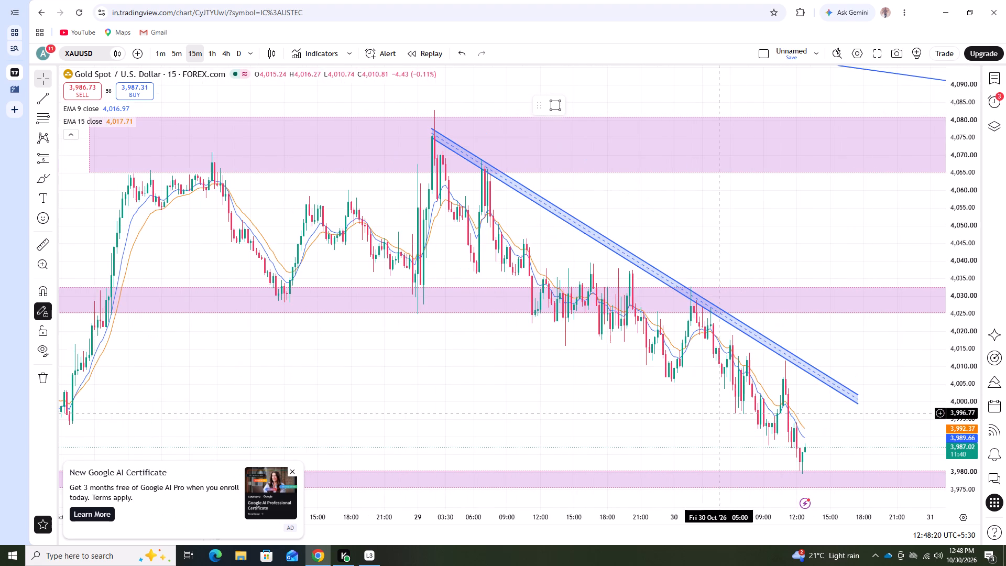
pyautogui.scroll(1, 720, 412)
pyautogui.moveTo(702, 411); pyautogui.dragTo(552, 385)
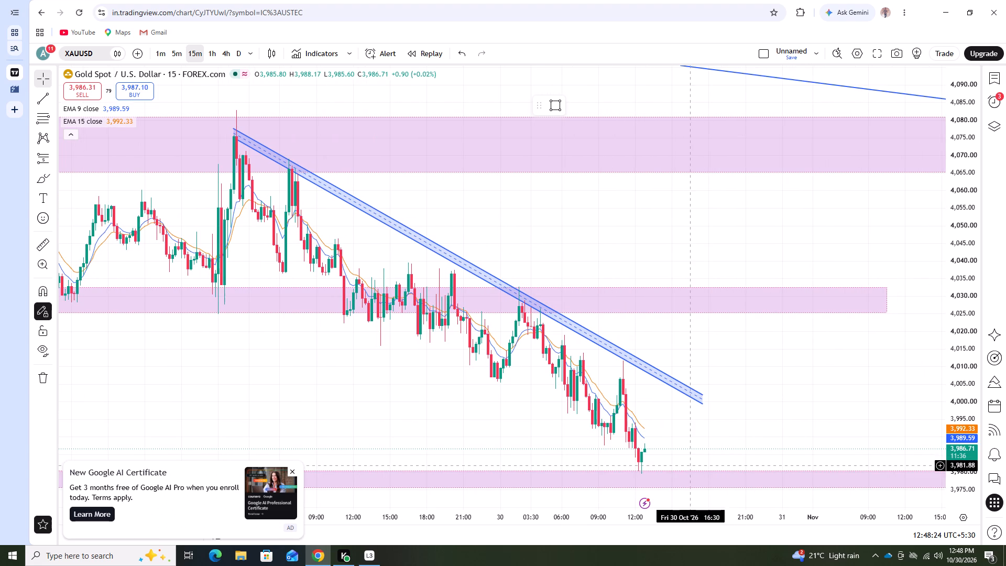
# Place a long position beside gold's latest 15-minute candle, with entry at about 3,984.11 and stop at about 3,978.99 inside the lowest purple zone.
pyautogui.scroll(-1, 643, 438)
pyautogui.click(51, 158)
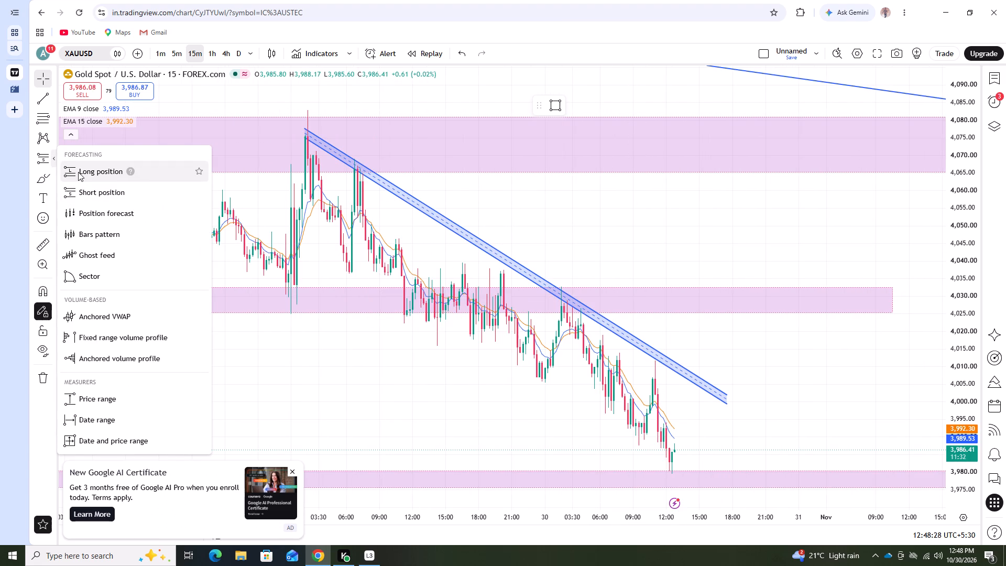
pyautogui.click(78, 172)
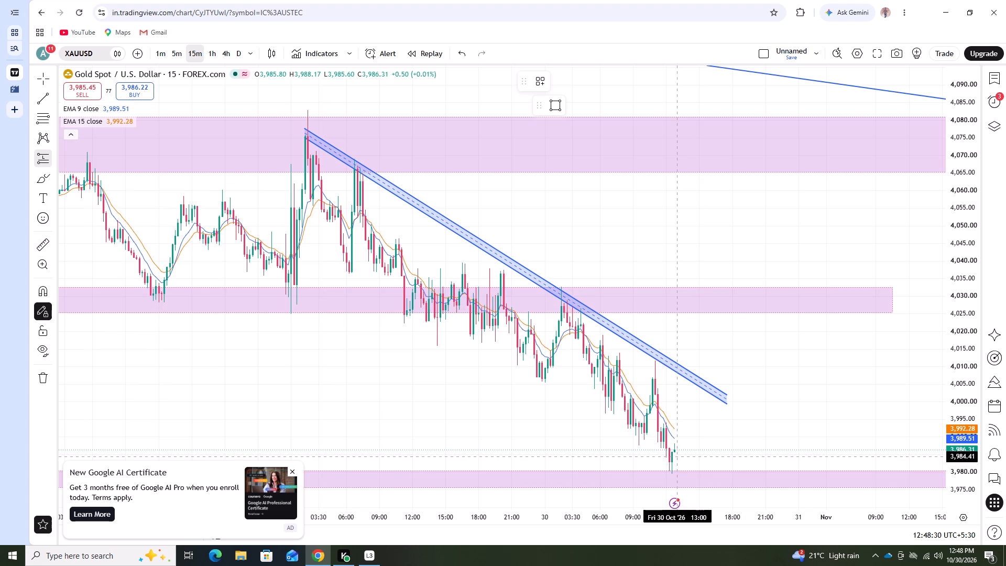
pyautogui.click(676, 458)
pyautogui.rightClick(611, 450)
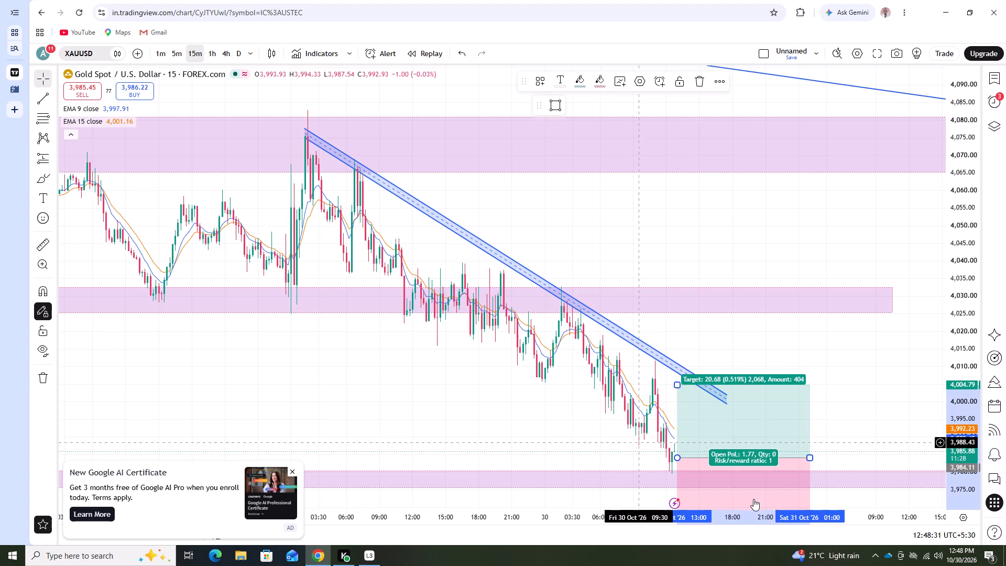
pyautogui.scroll(-3, 957, 465)
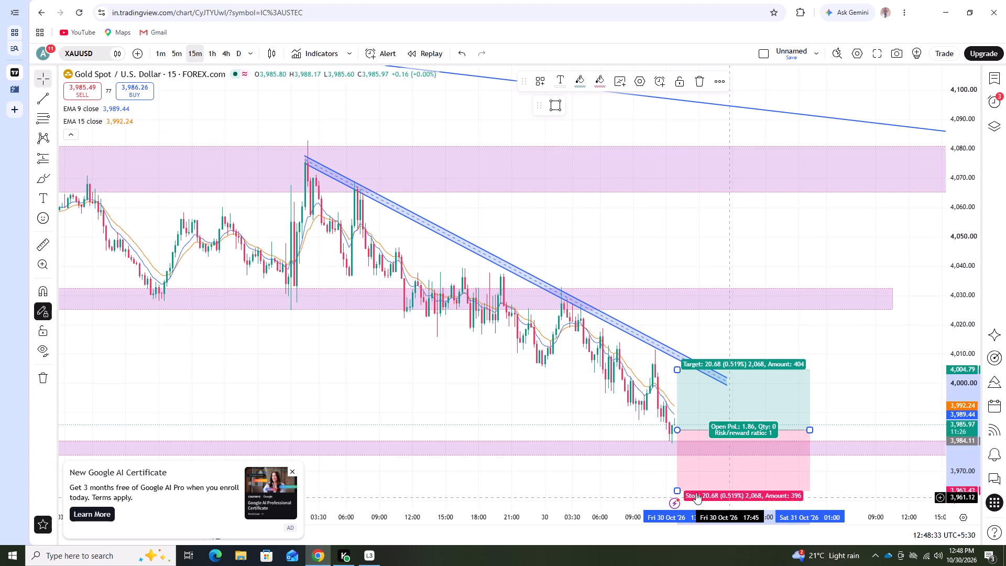
pyautogui.moveTo(675, 487); pyautogui.dragTo(679, 467)
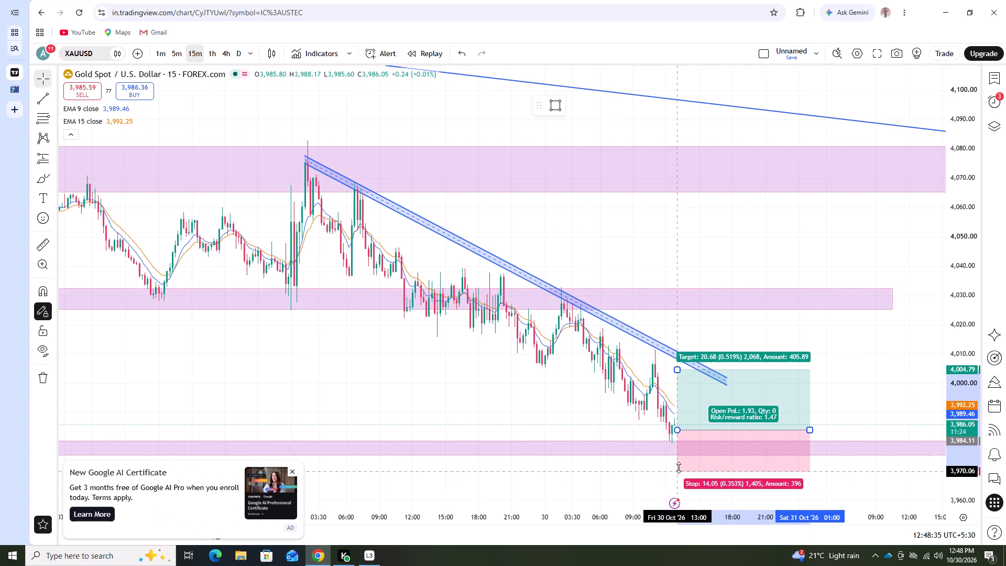
pyautogui.moveTo(679, 467); pyautogui.dragTo(680, 444)
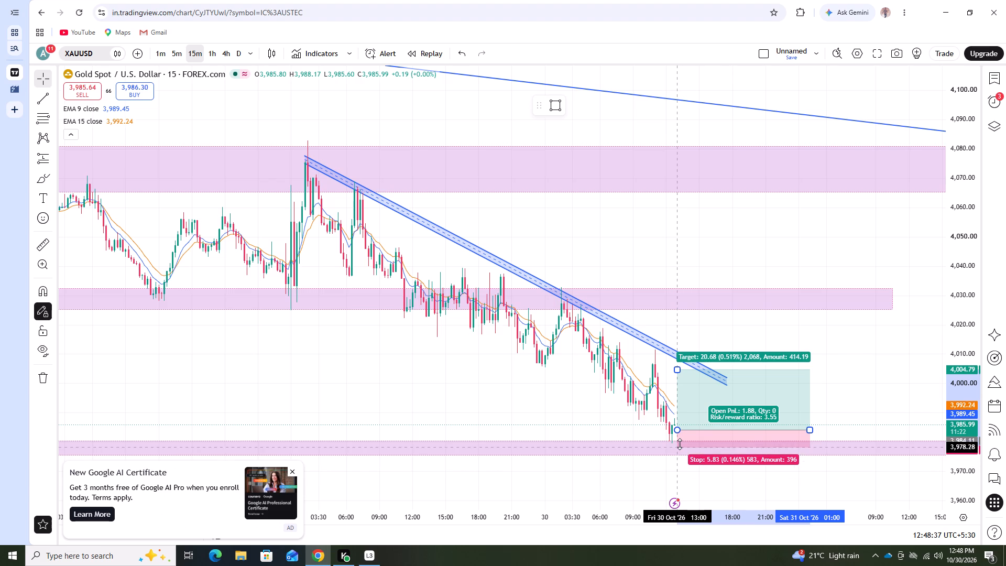
pyautogui.moveTo(680, 444); pyautogui.dragTo(680, 443)
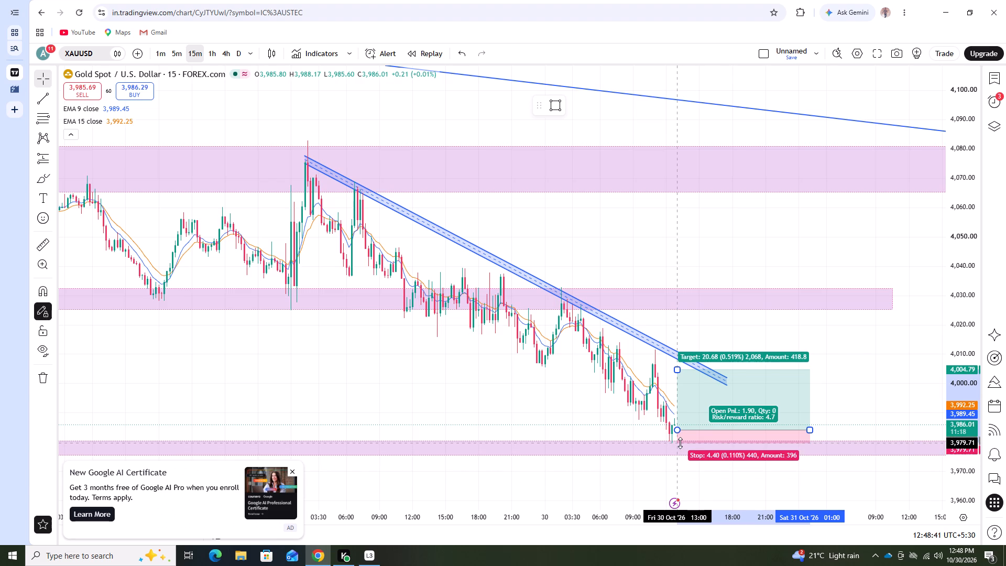
pyautogui.moveTo(680, 443); pyautogui.dragTo(680, 445)
pyautogui.click(587, 413)
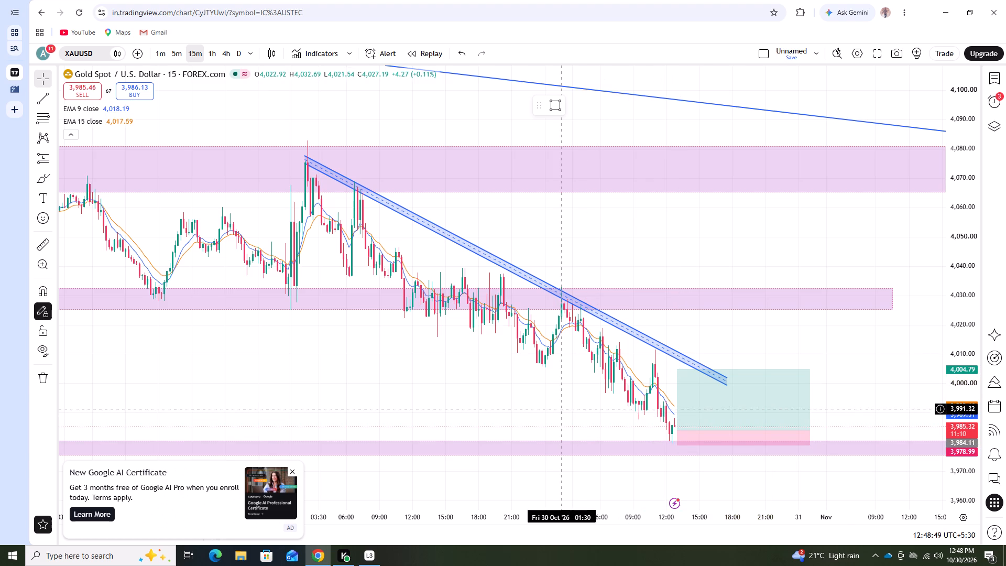
# Shorten the long position to end around 19:30 and raise its target to about 4,024.91, at the middle purple zone's lower edge.
pyautogui.moveTo(811, 430); pyautogui.dragTo(807, 429)
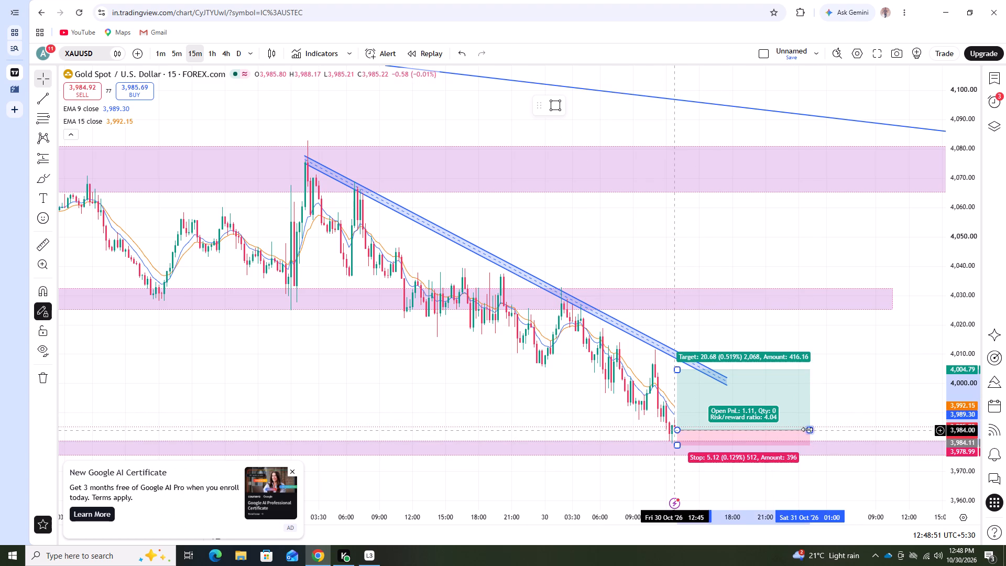
pyautogui.moveTo(807, 429); pyautogui.dragTo(748, 432)
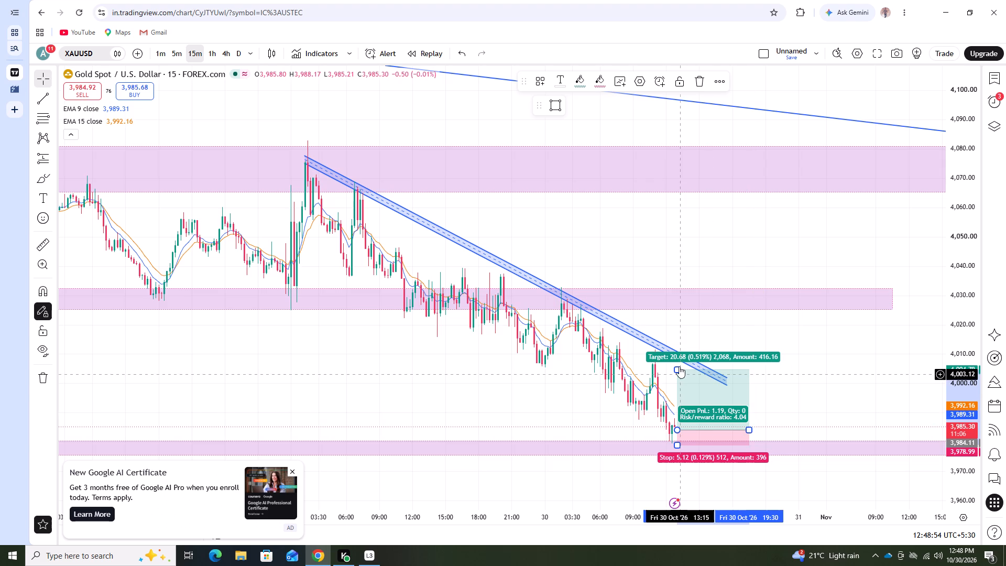
pyautogui.moveTo(676, 367); pyautogui.dragTo(675, 317)
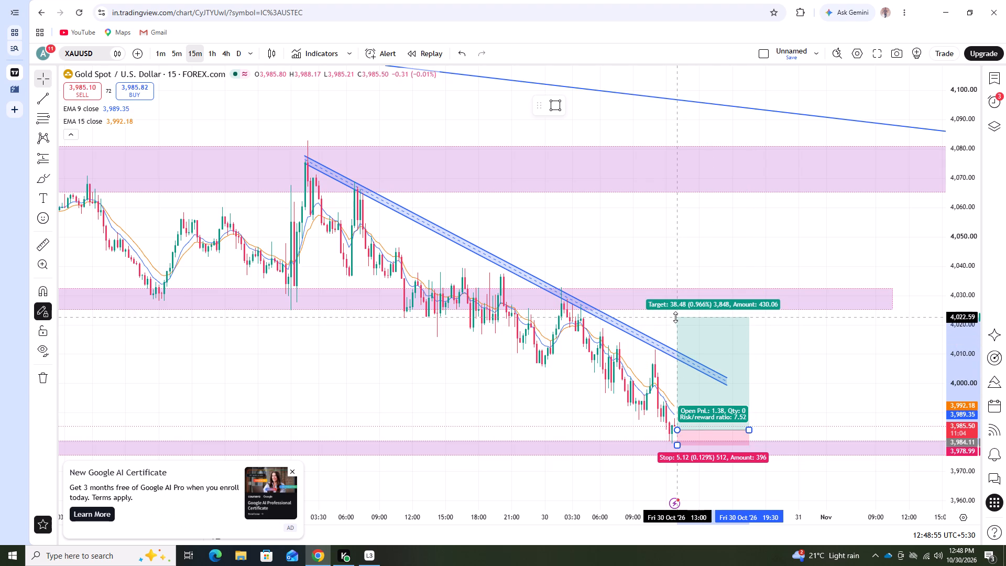
pyautogui.moveTo(675, 317); pyautogui.dragTo(677, 310)
pyautogui.click(632, 254)
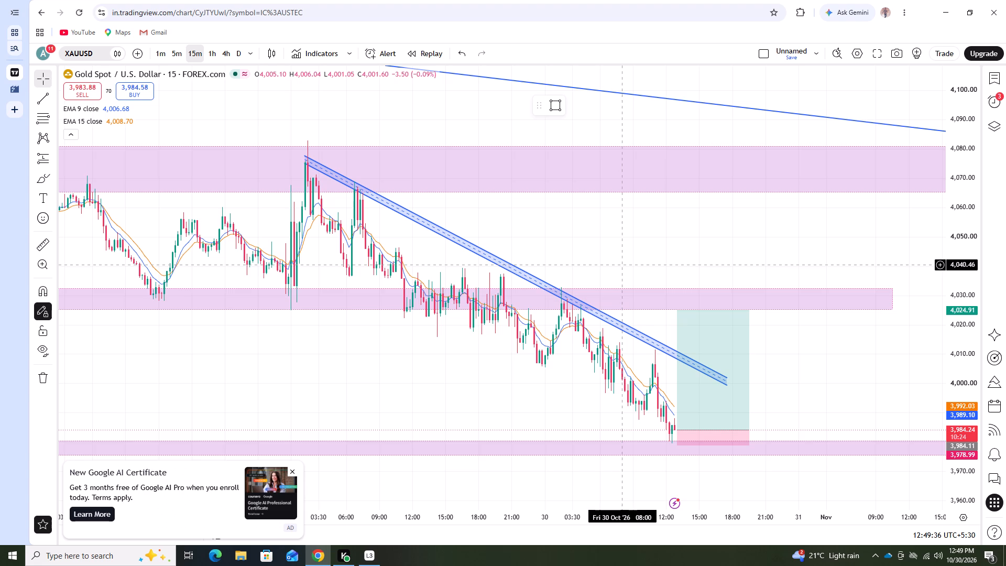
# Move the whole long position down to an entry of about 3,975.35, at the lowest purple zone's lower edge.
pyautogui.moveTo(726, 432); pyautogui.dragTo(728, 439)
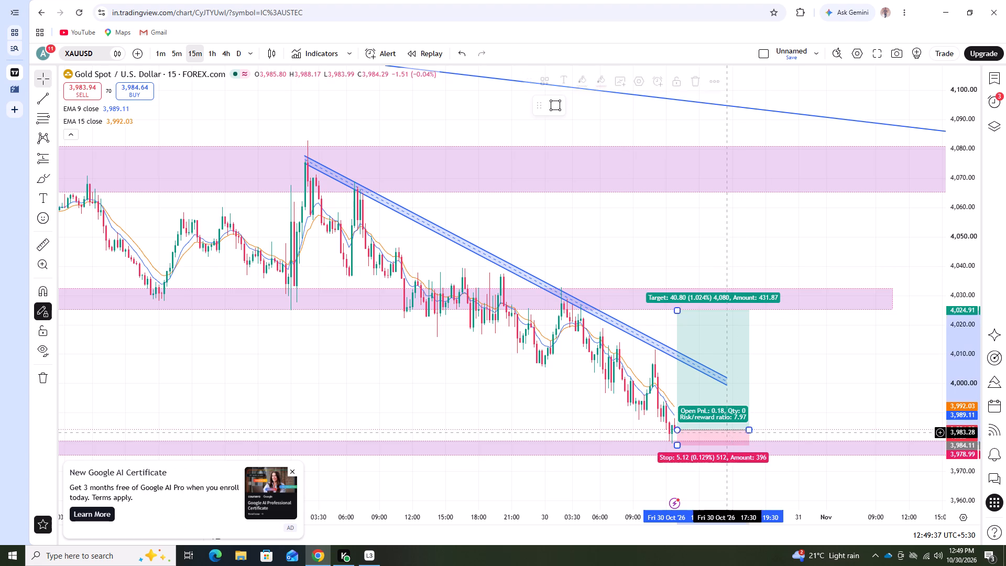
pyautogui.moveTo(728, 439); pyautogui.dragTo(739, 458)
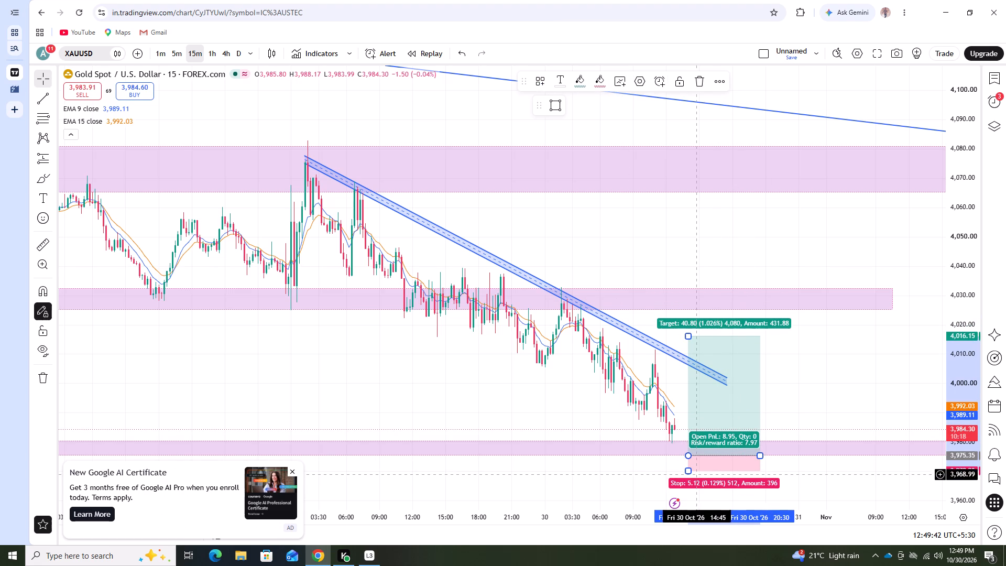
# Adjust the long position's stop to about 3,969.34 and its target to about 4,006.69, near the descending channel.
pyautogui.click(689, 472)
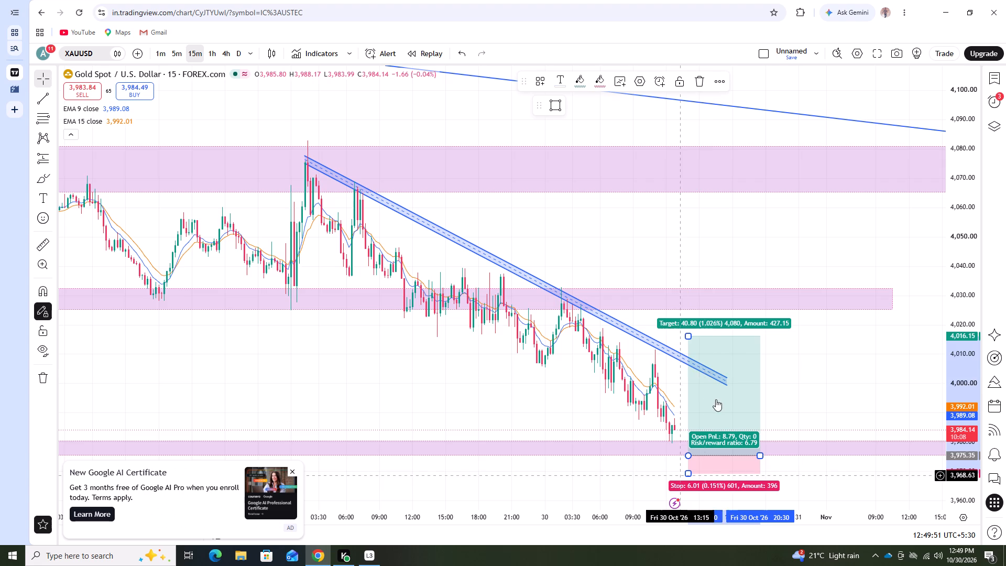
pyautogui.moveTo(688, 334); pyautogui.dragTo(689, 355)
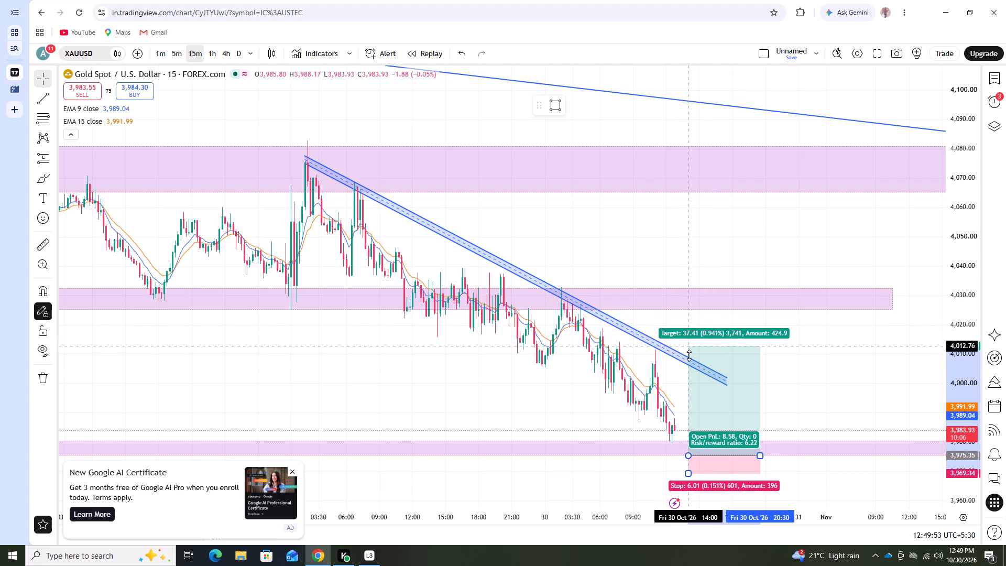
pyautogui.moveTo(689, 355); pyautogui.dragTo(693, 364)
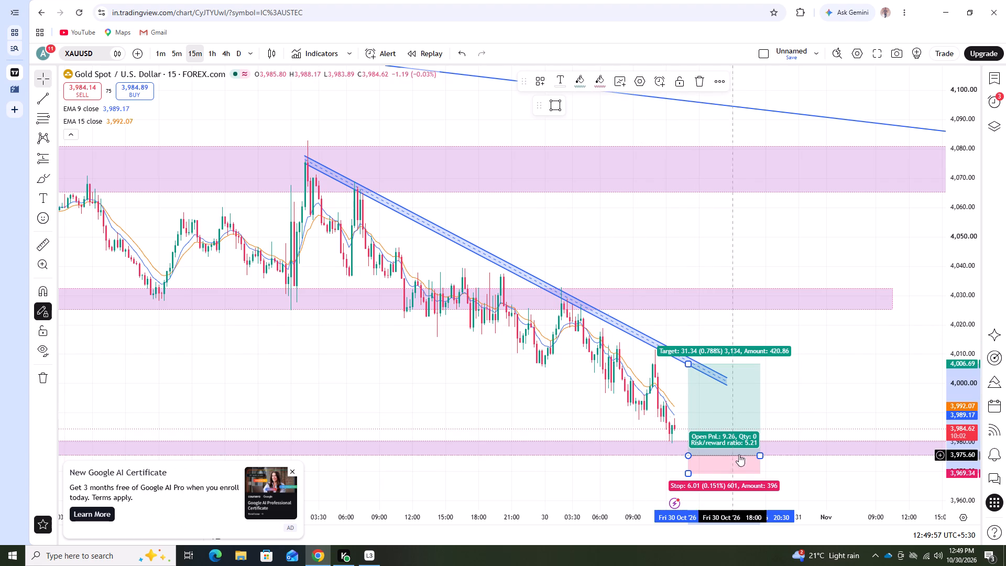
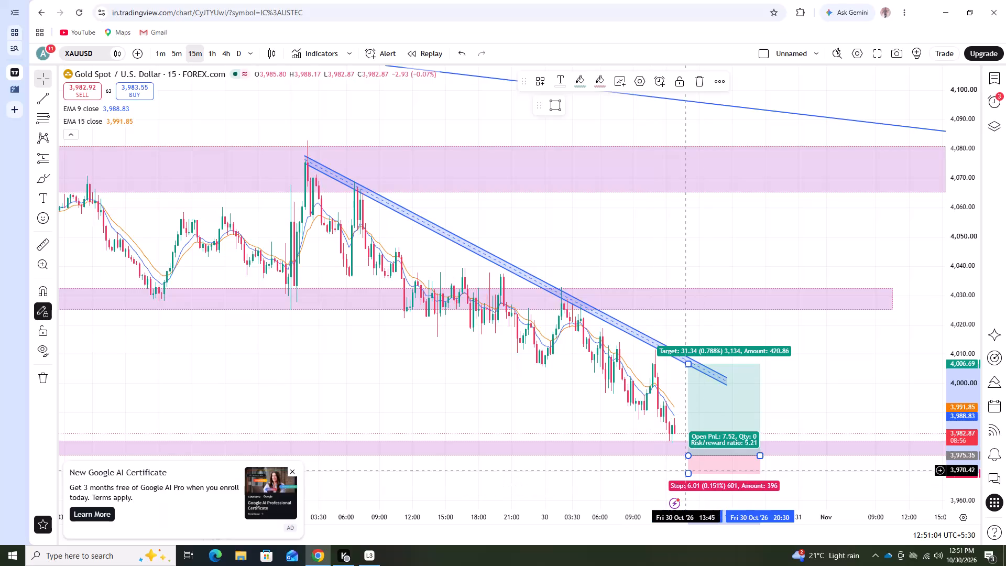
# Widen the long position's stop distance and move the whole position below the lowest purple zone, with entry about 3,965.70 and stop about 3,950.58.
pyautogui.moveTo(687, 474); pyautogui.dragTo(697, 500)
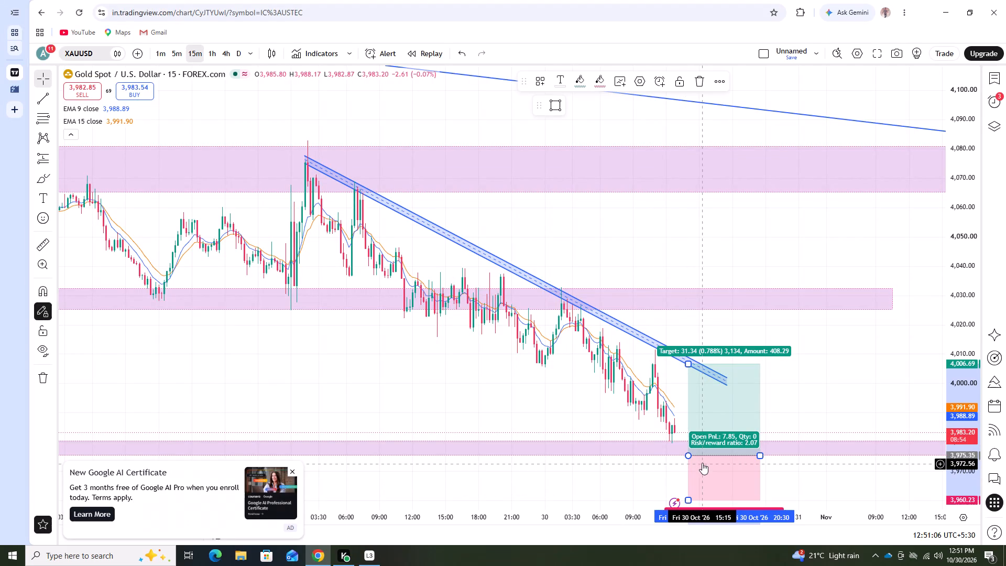
pyautogui.moveTo(704, 458); pyautogui.dragTo(704, 472)
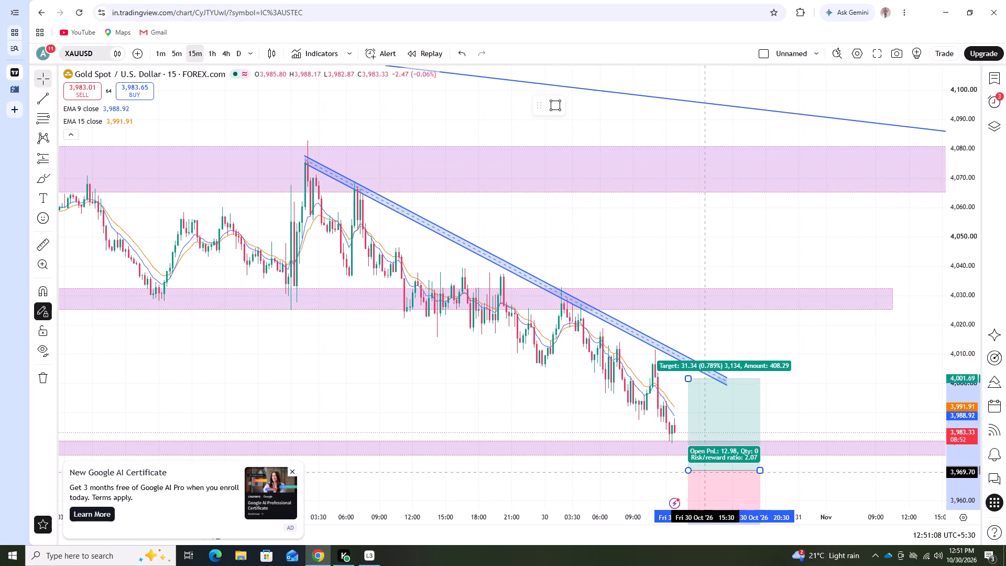
pyautogui.moveTo(704, 472); pyautogui.dragTo(704, 484)
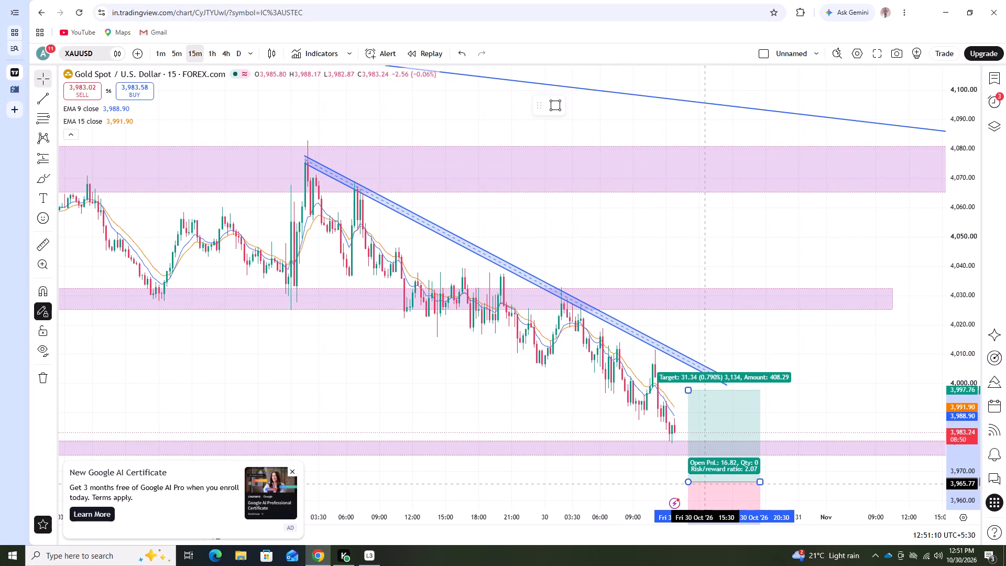
pyautogui.moveTo(704, 484); pyautogui.dragTo(703, 486)
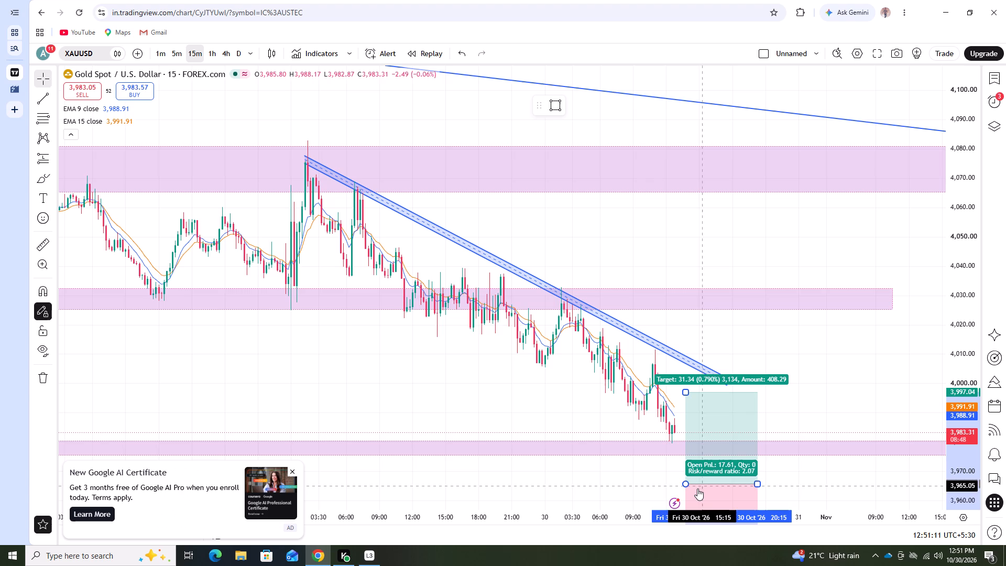
# Tighten the long position's stop to about 3,956.63.
pyautogui.scroll(-2, 979, 461)
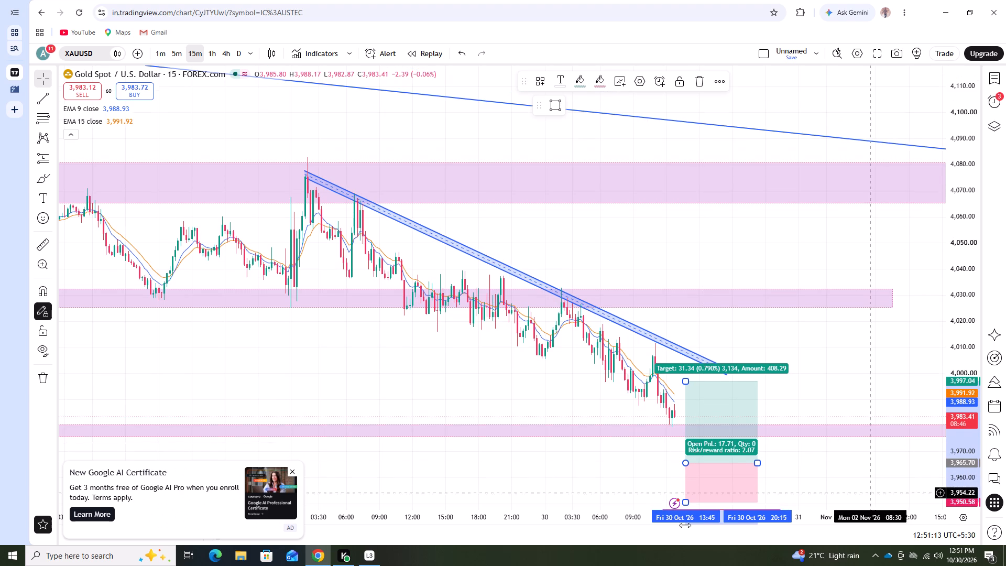
pyautogui.moveTo(684, 501); pyautogui.dragTo(684, 493)
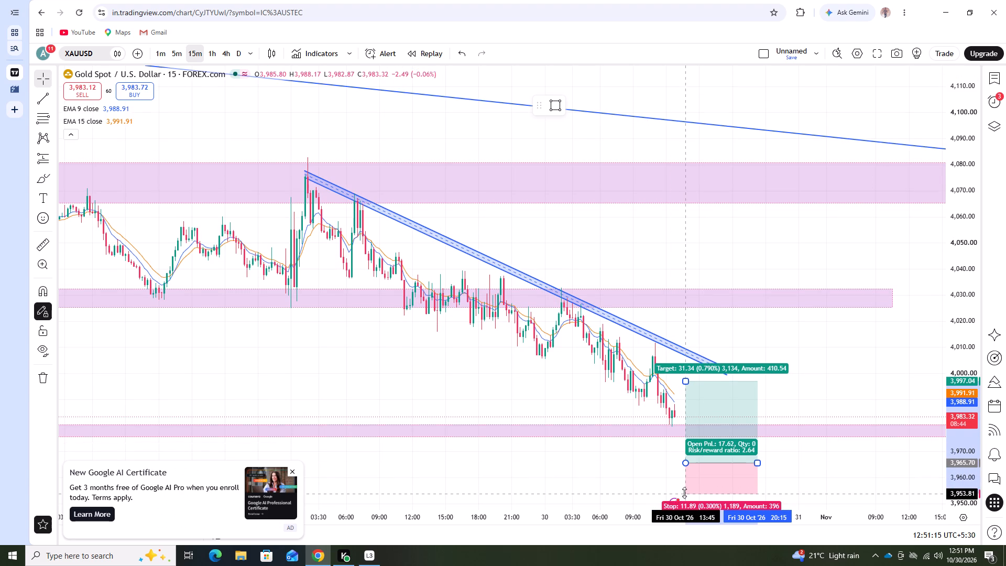
pyautogui.moveTo(684, 493); pyautogui.dragTo(703, 486)
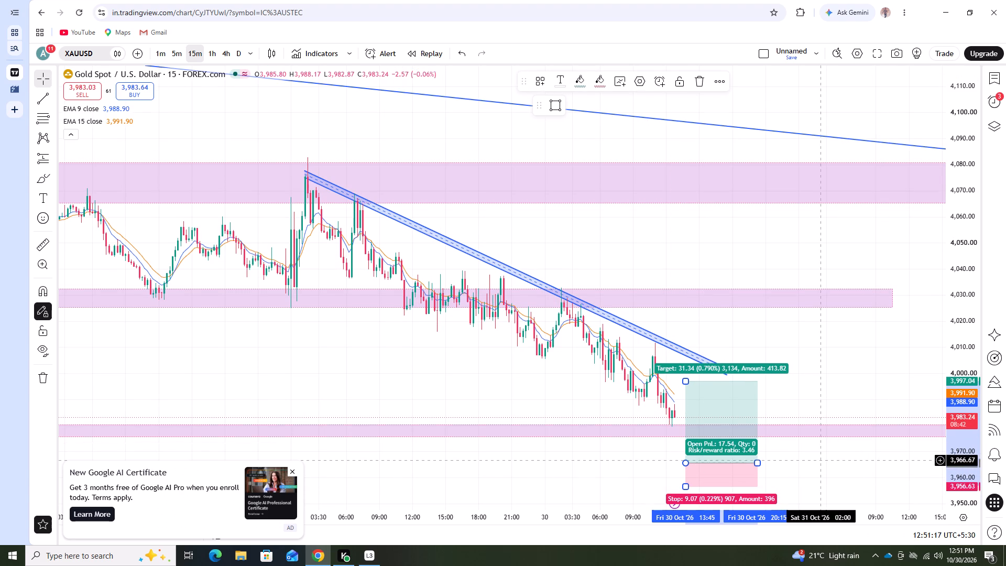
# Shorten the long position to end around 19:30 and raise its target to about 4,000.43, at the descending channel's lower end.
pyautogui.moveTo(760, 461); pyautogui.dragTo(748, 460)
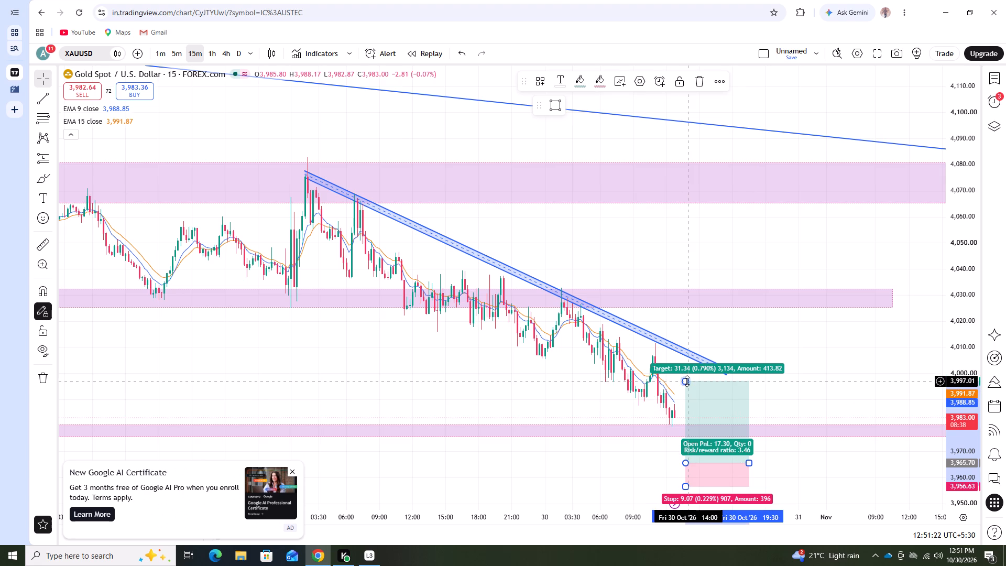
pyautogui.moveTo(687, 381); pyautogui.dragTo(688, 372)
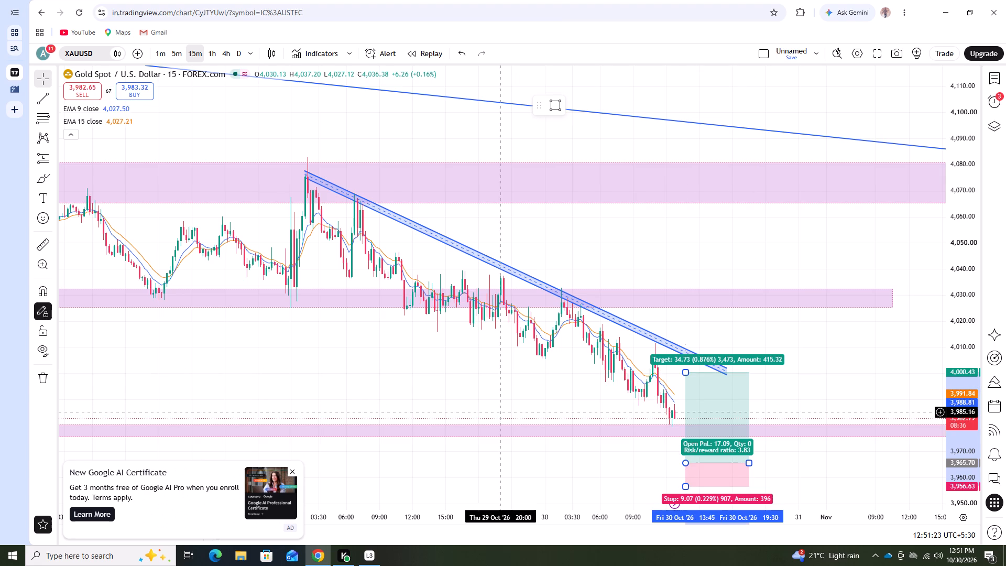
pyautogui.click(474, 399)
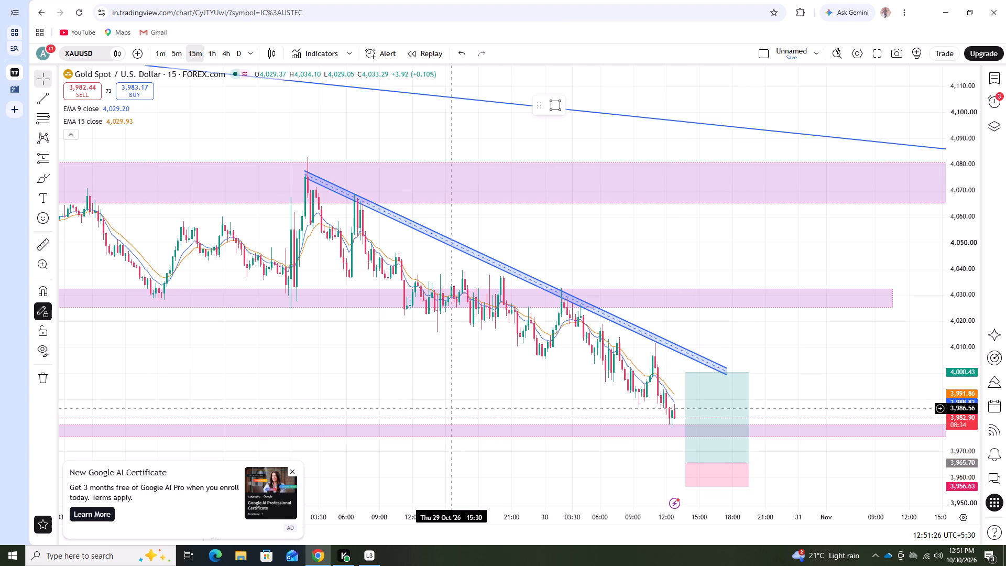
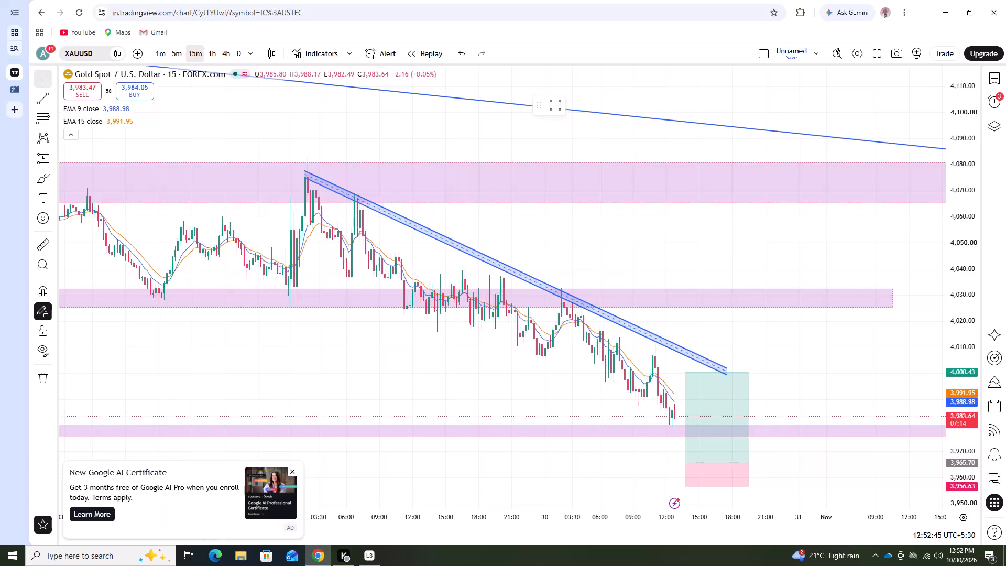
# Switch the chart to the US Tech 100 Index (USTEC) and examine its latest 15-minute price action.
pyautogui.click(86, 51)
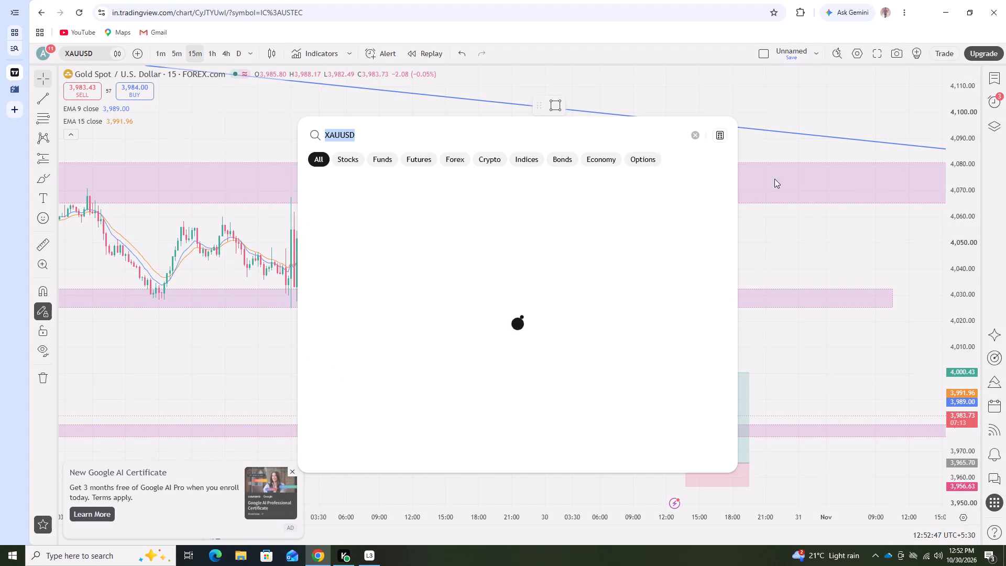
pyautogui.click(696, 136)
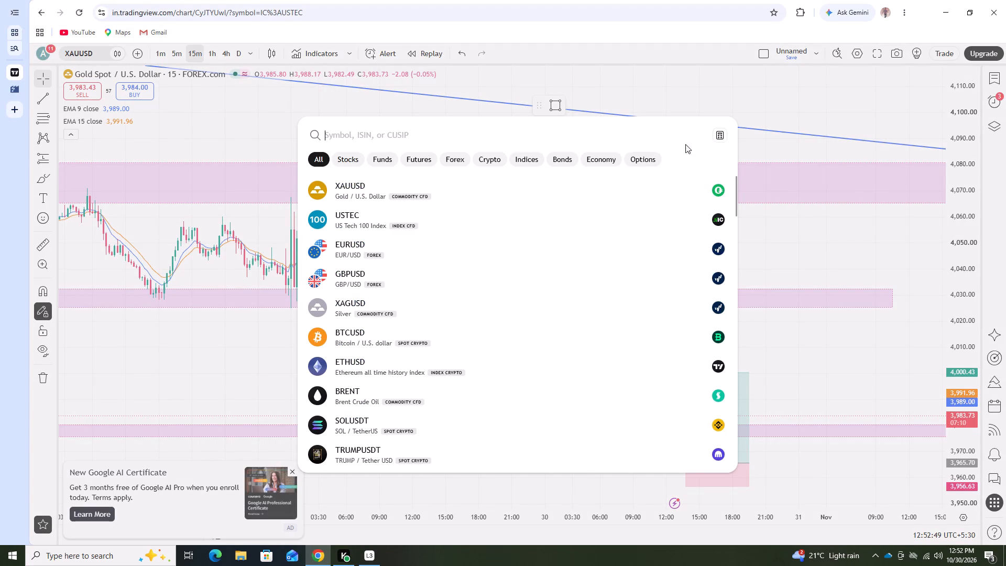
pyautogui.click(554, 230)
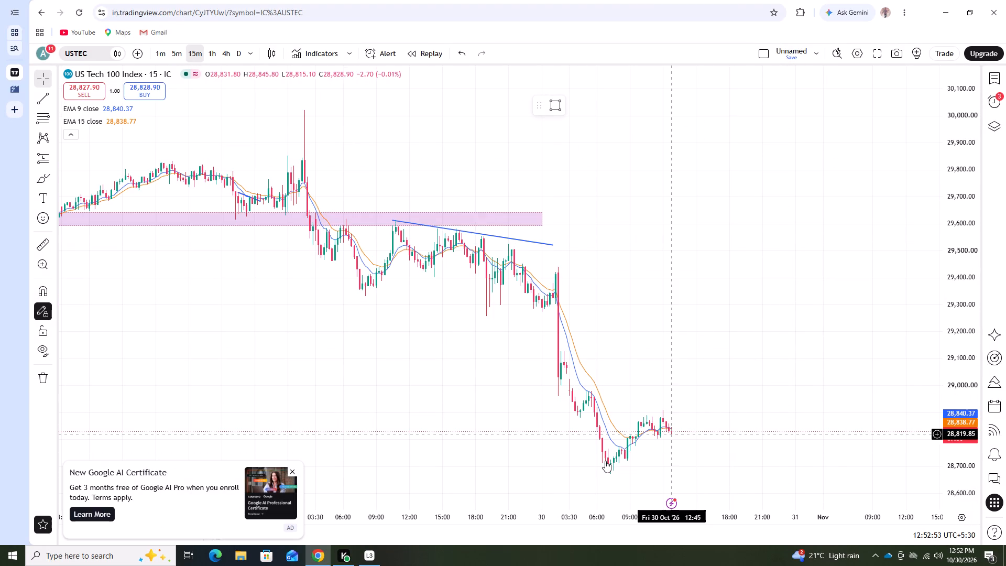
pyautogui.scroll(3, 960, 365)
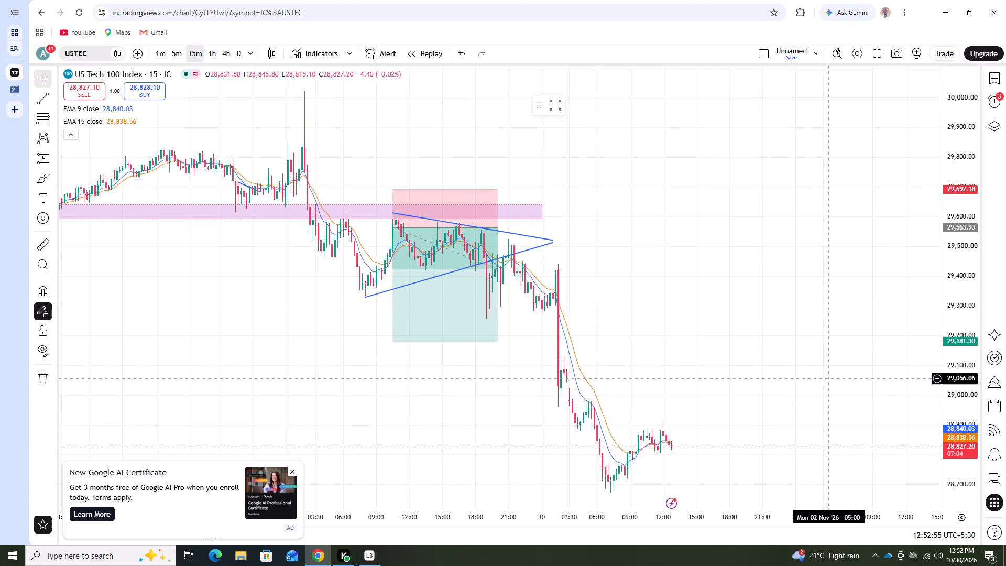
pyautogui.moveTo(824, 371); pyautogui.dragTo(796, 268)
pyautogui.scroll(1, 757, 337)
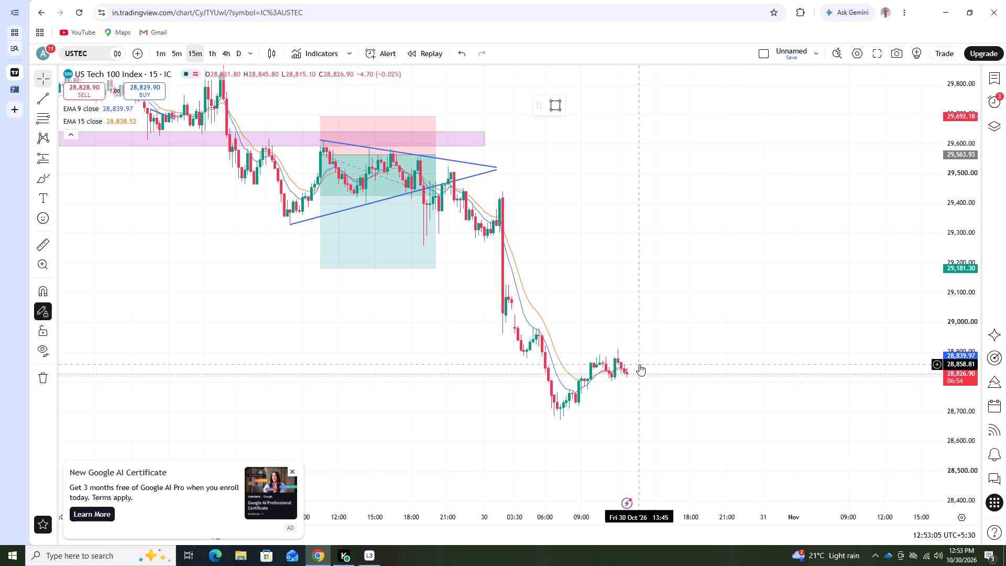
# Switch the chart back to XAUUSD and review the planned long position against the descending channel and lowest purple zone.
pyautogui.click(92, 56)
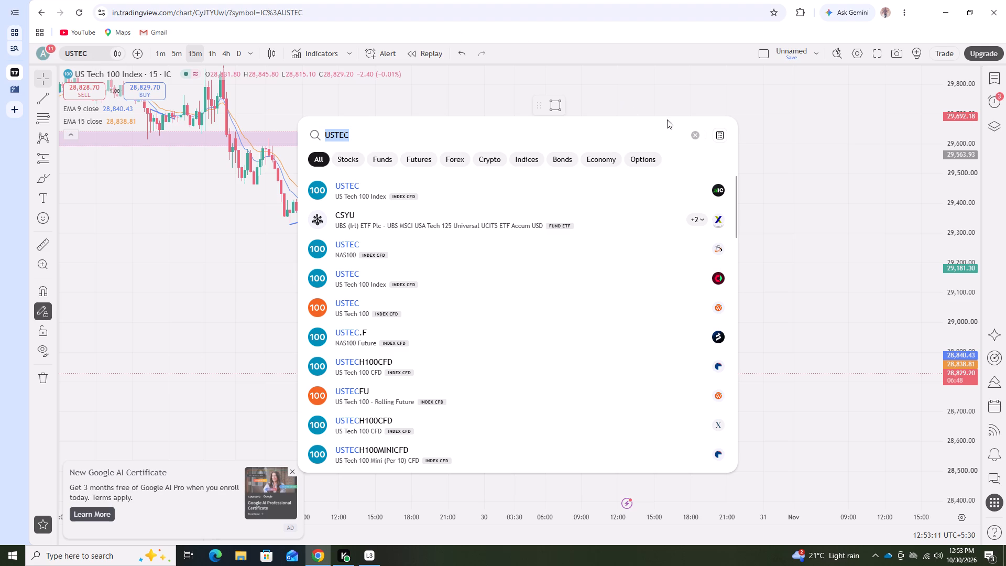
pyautogui.click(701, 134)
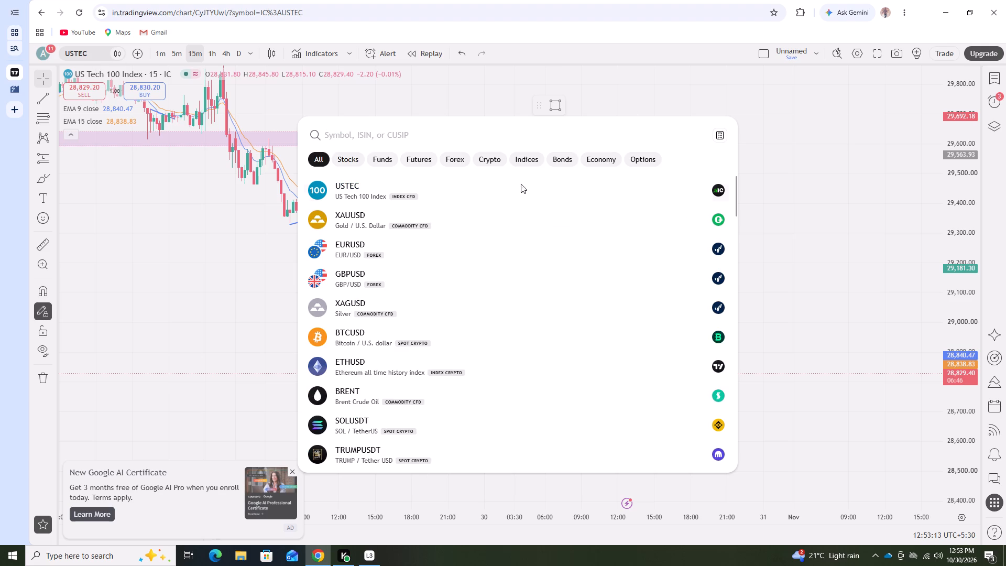
pyautogui.click(468, 223)
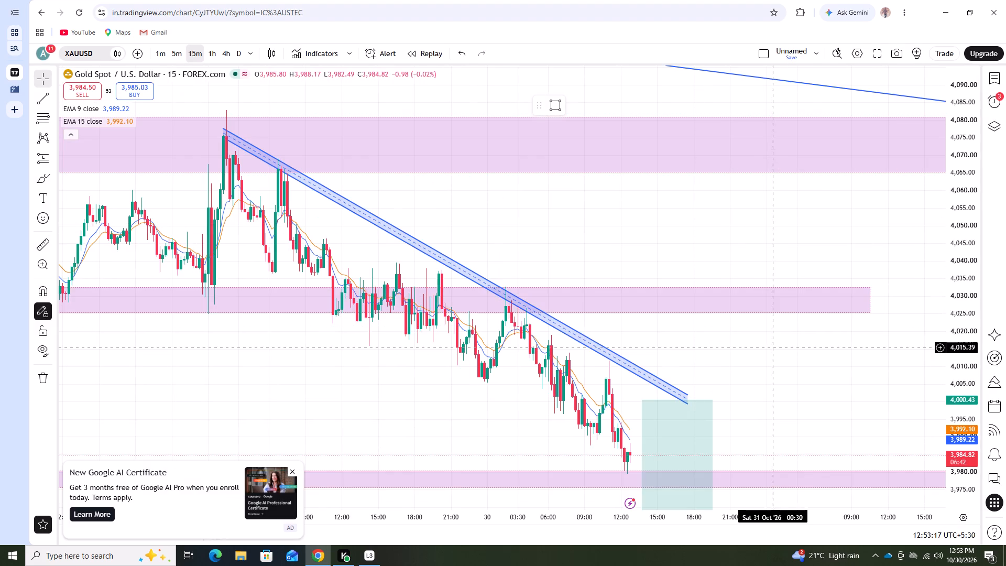
pyautogui.scroll(-1, 845, 402)
pyautogui.moveTo(835, 383); pyautogui.dragTo(835, 394)
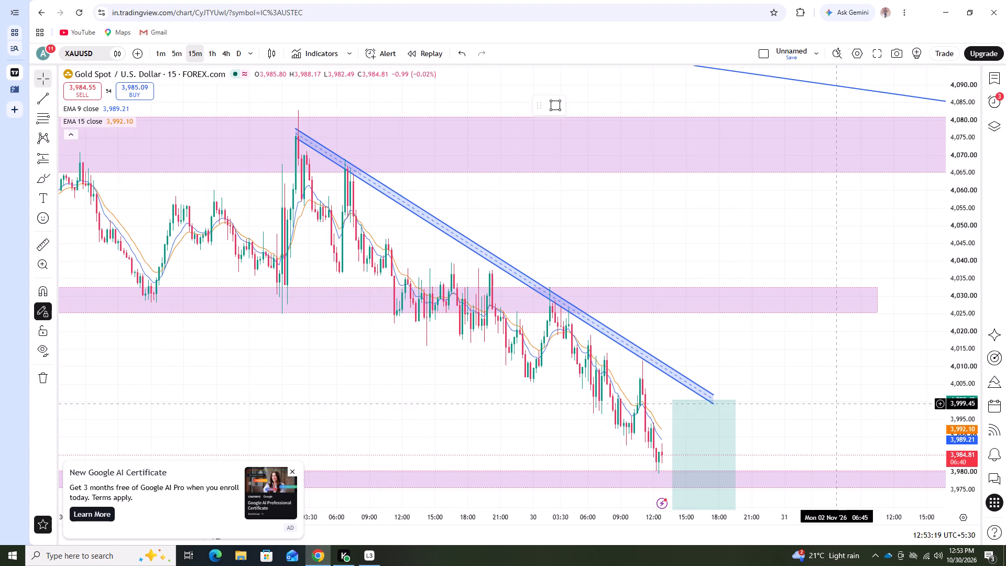
pyautogui.moveTo(835, 394); pyautogui.dragTo(832, 288)
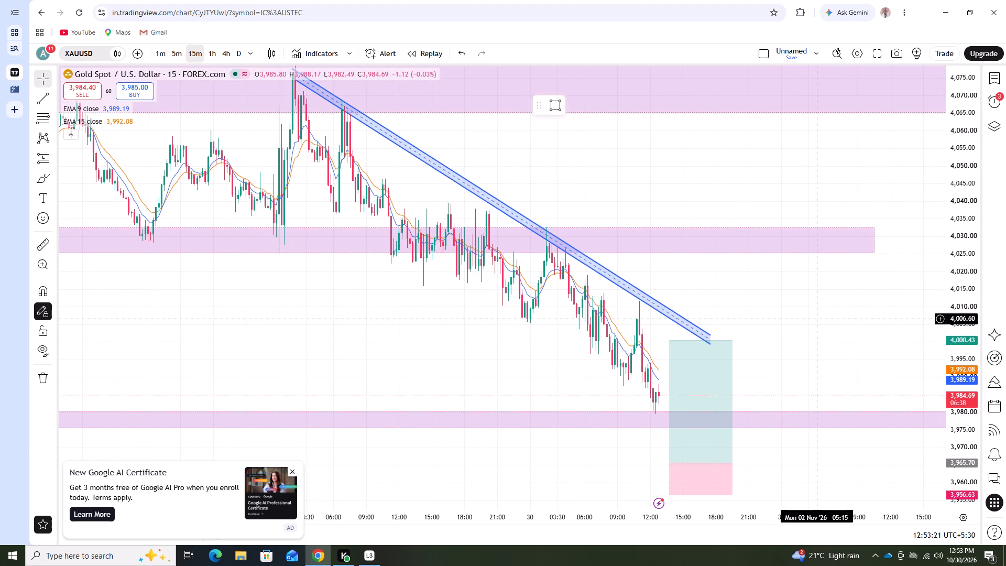
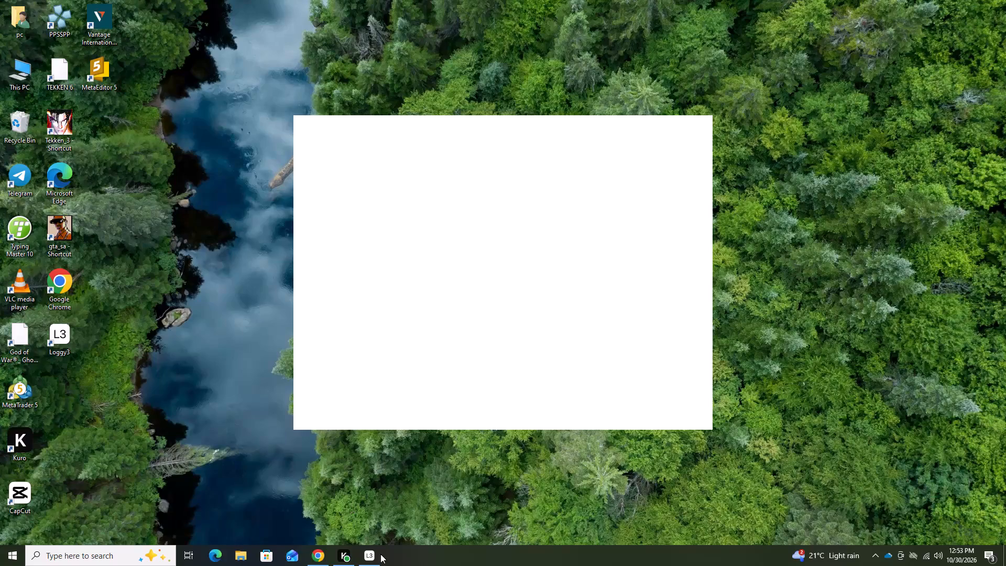
# Switch to the Loggy3 window to check the current recording session.
pyautogui.click(369, 558)
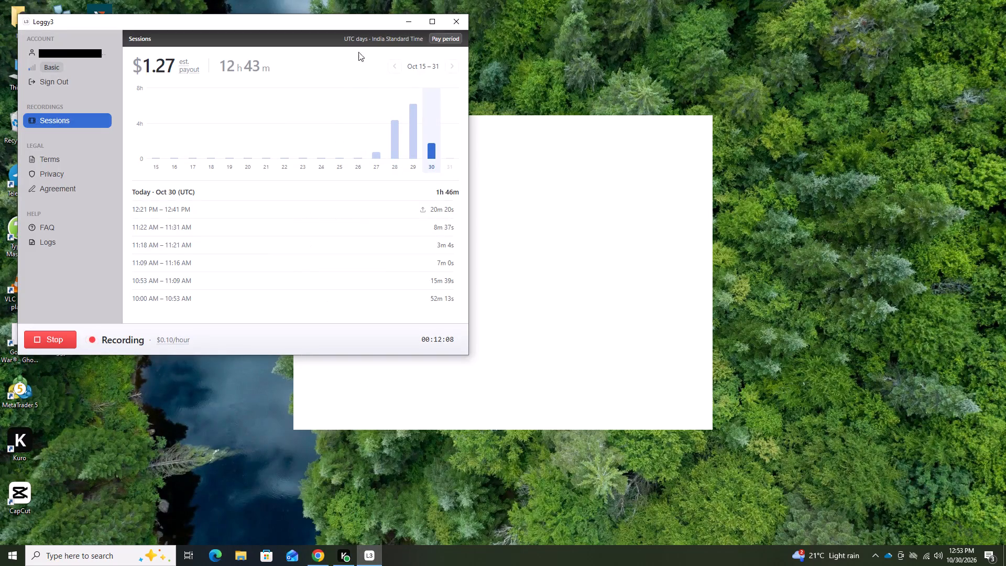
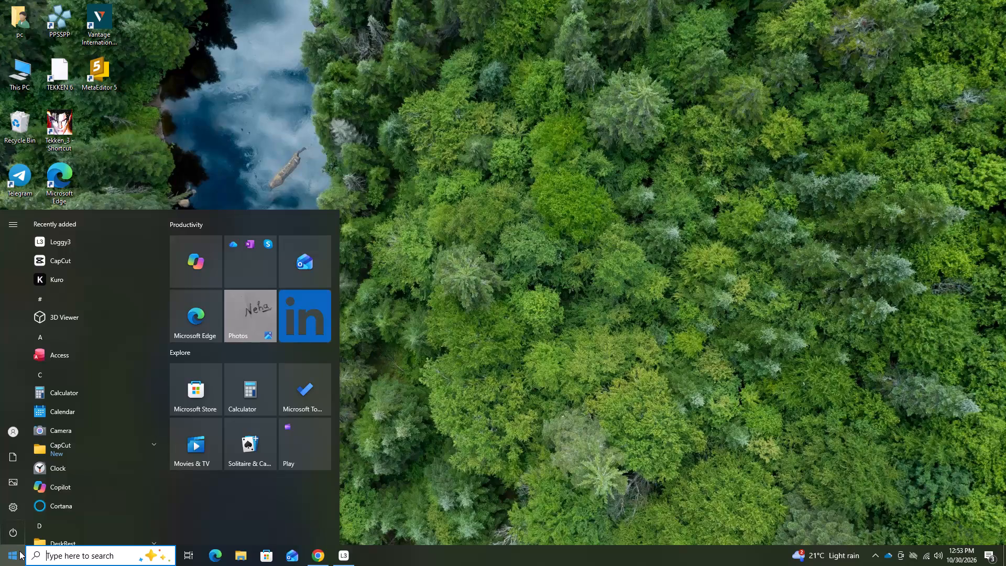
# Shut down the computer.
pyautogui.click(18, 536)
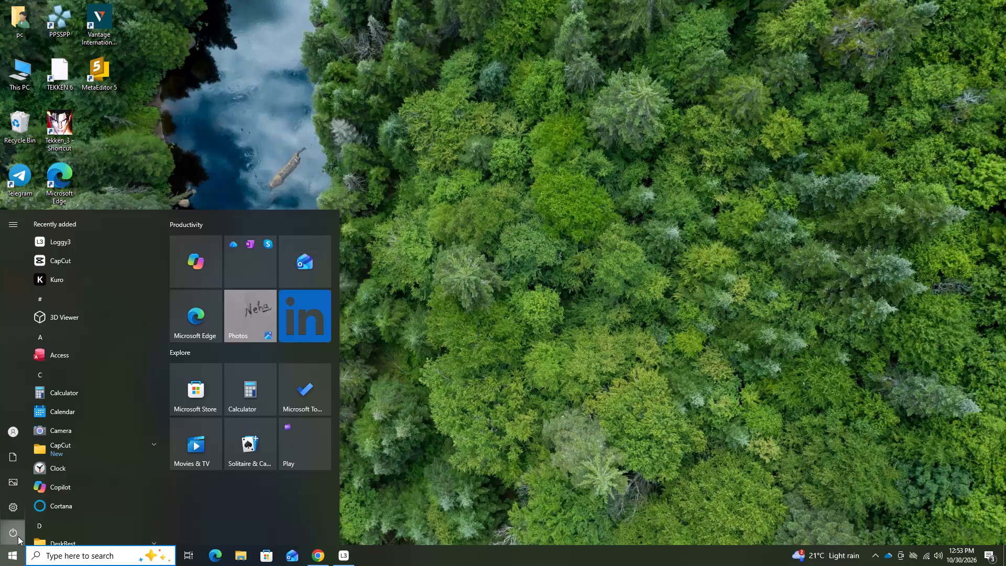
pyautogui.click(72, 488)
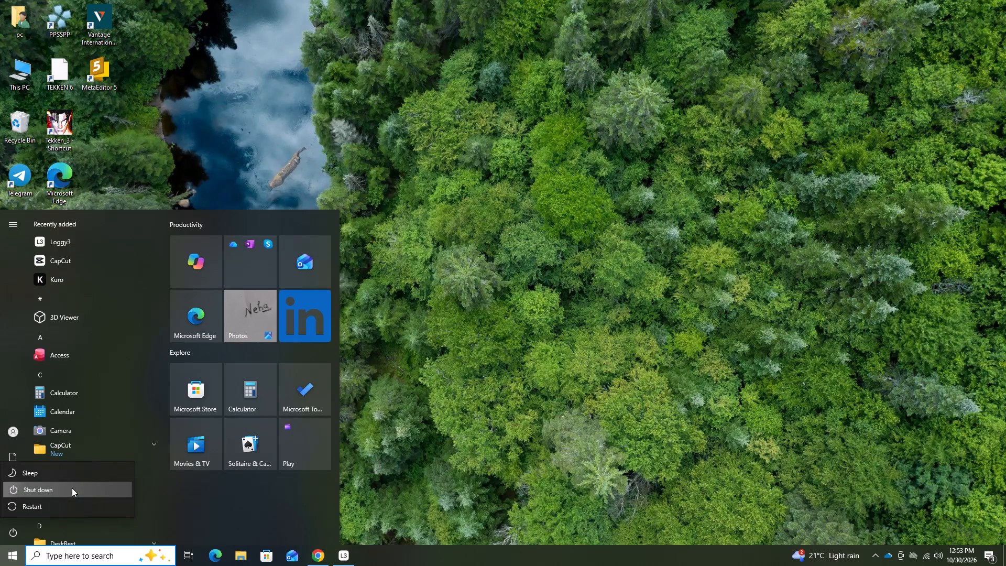